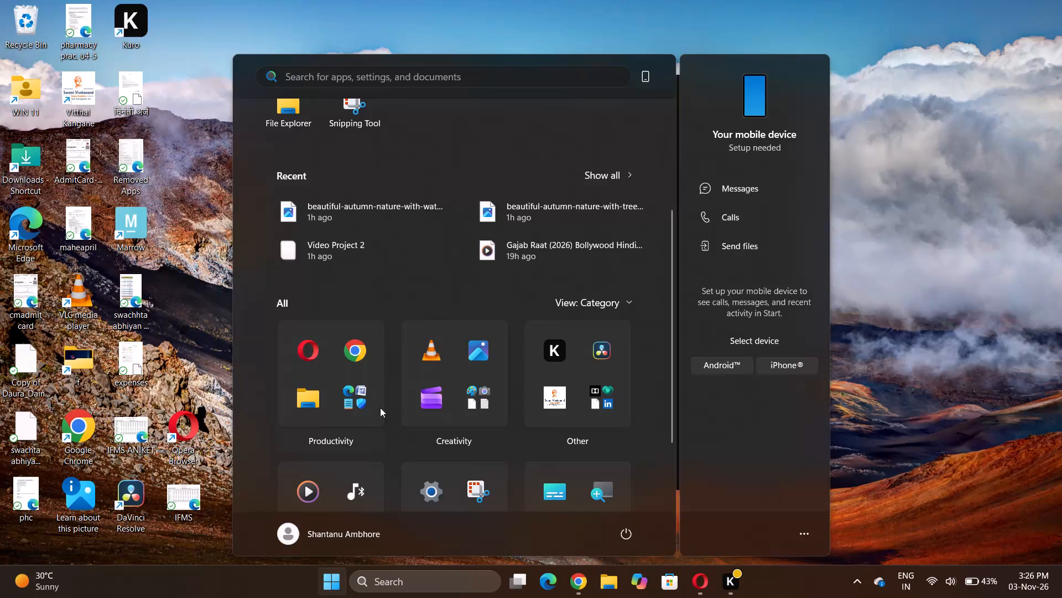
Launch Clipchamp in a maximized window and open Video Project 2 from the existing videos.
{"action": "left_click", "coordinate": [426, 407]}
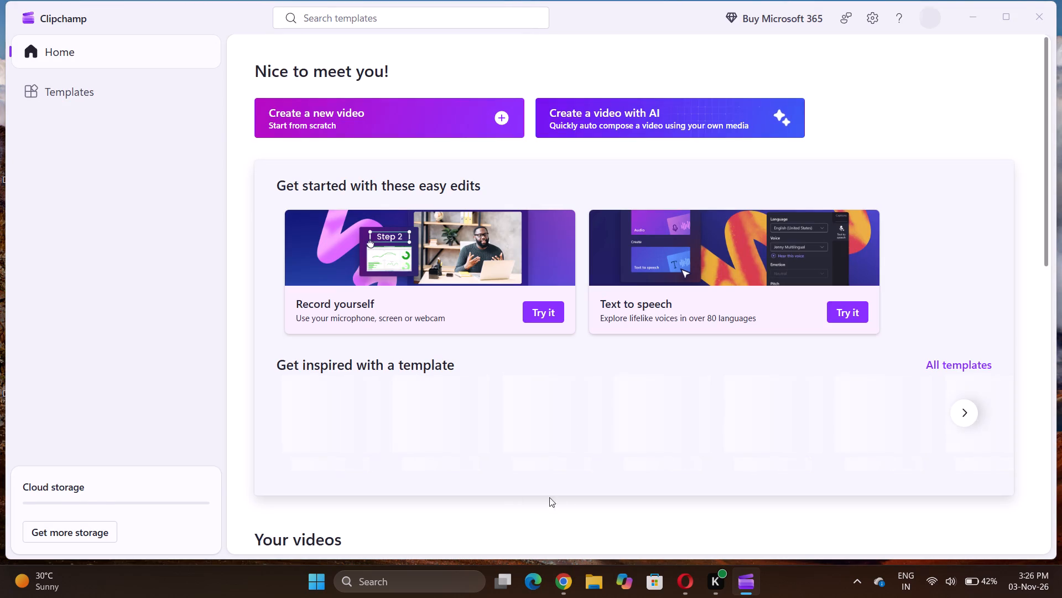
{"action": "left_click", "coordinate": [1016, 11]}
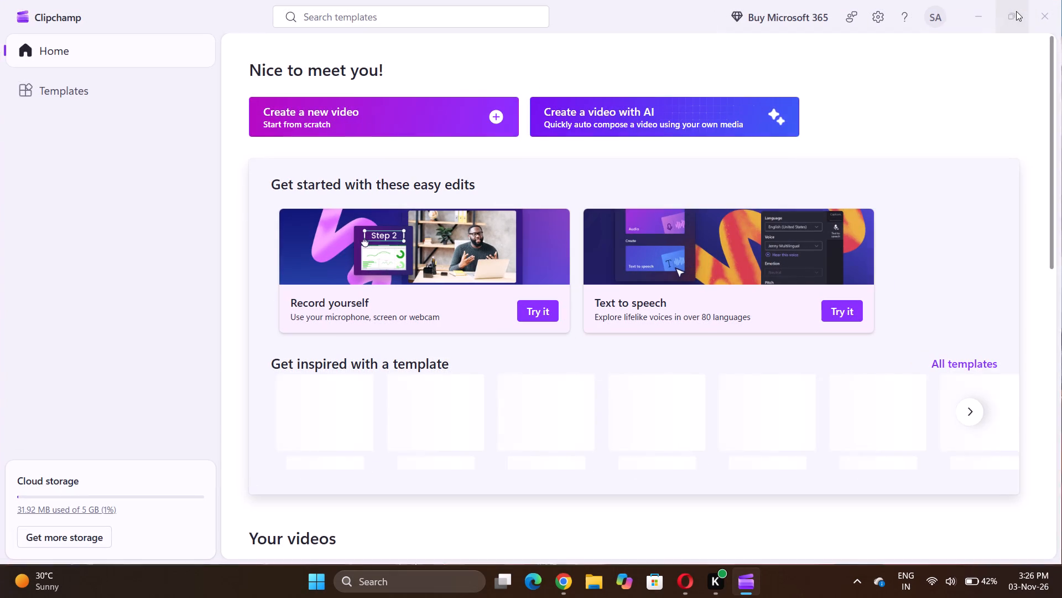
{"action": "scroll", "coordinate": [459, 449], "scroll_direction": "down", "scroll_amount": 3}
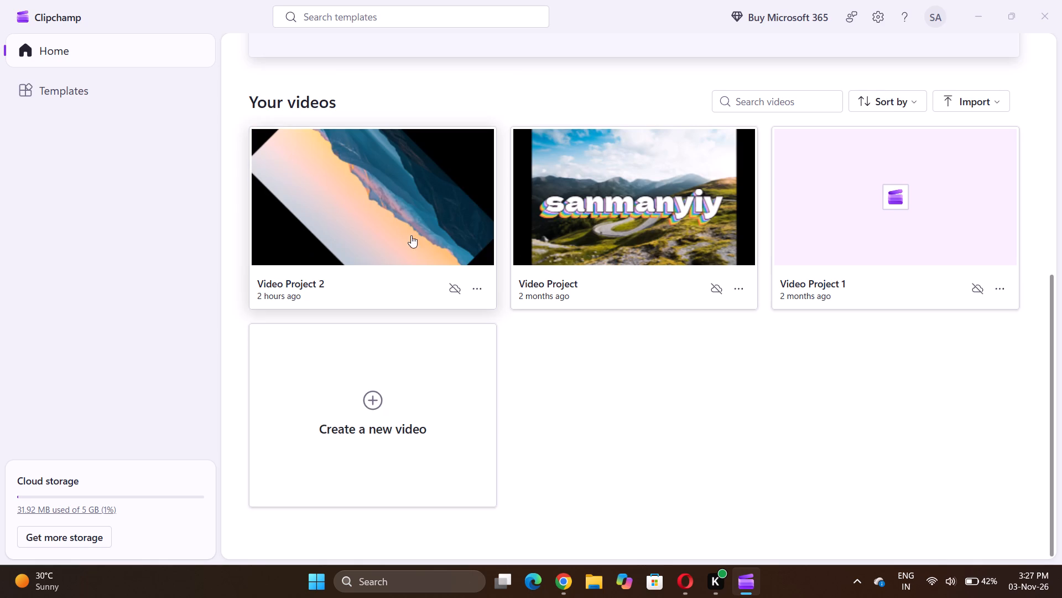
{"action": "left_click", "coordinate": [433, 187]}
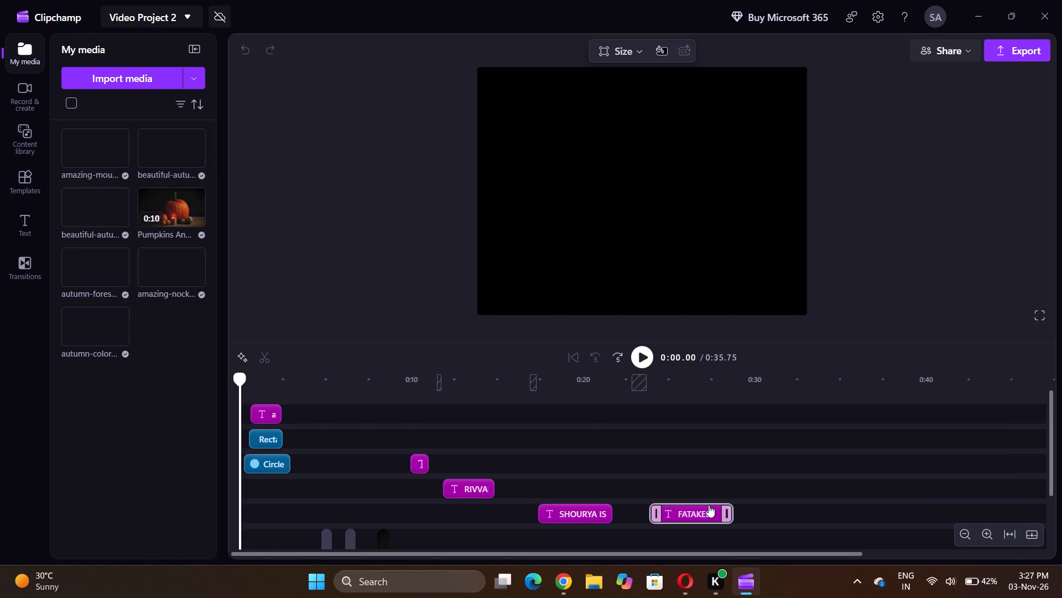
Extend the final mountain panorama clip so the video ends at about 0:37.17, and place the playhead at about 0:31.32.
{"action": "scroll", "coordinate": [655, 465], "scroll_direction": "down", "scroll_amount": 1}
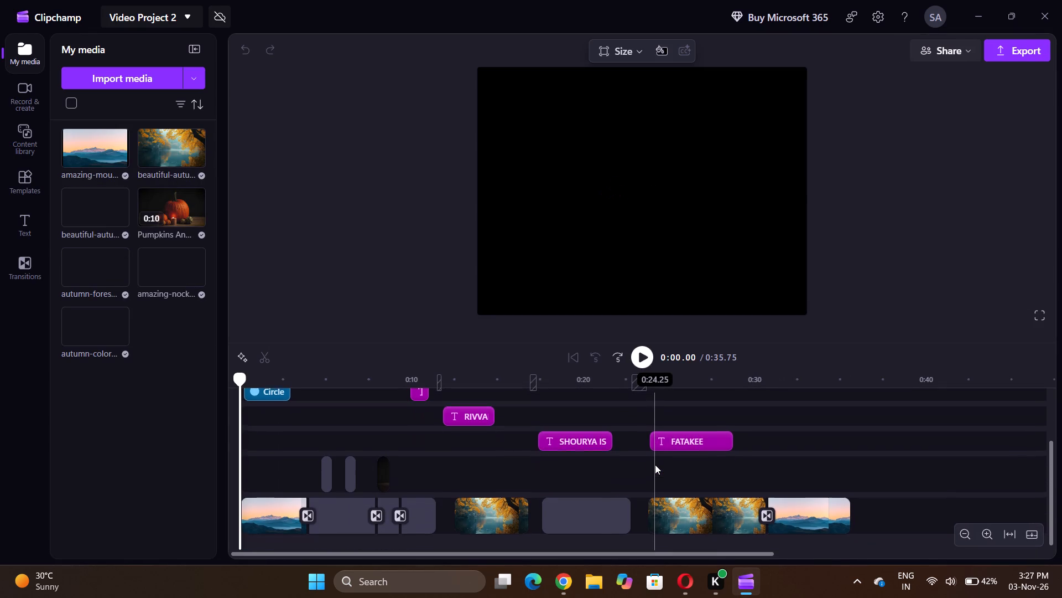
{"action": "scroll", "coordinate": [655, 465], "scroll_direction": "down", "scroll_amount": 1}
{"action": "left_click", "coordinate": [716, 529]}
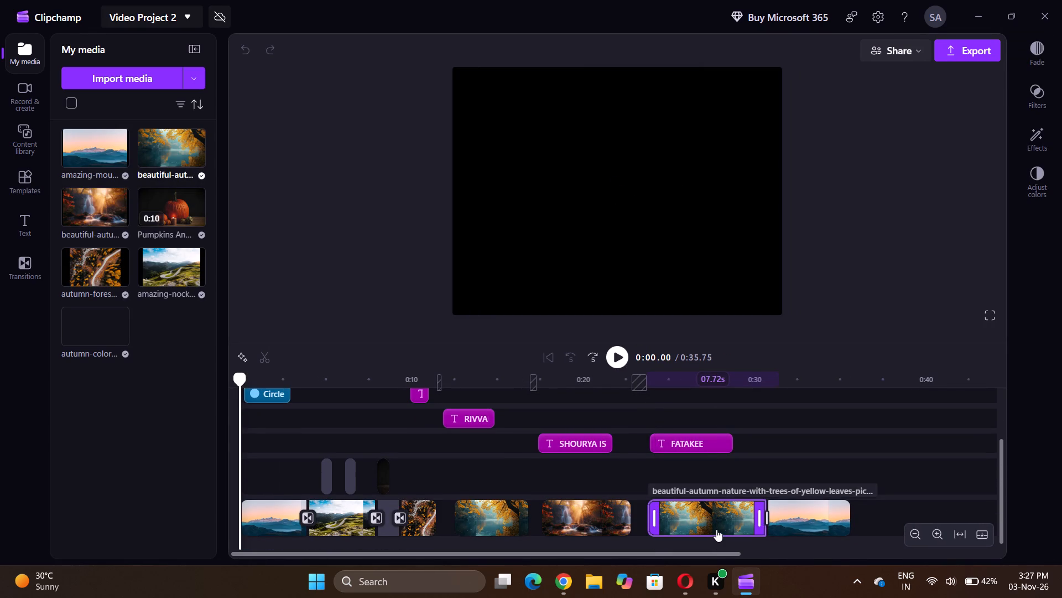
{"action": "left_click", "coordinate": [804, 512]}
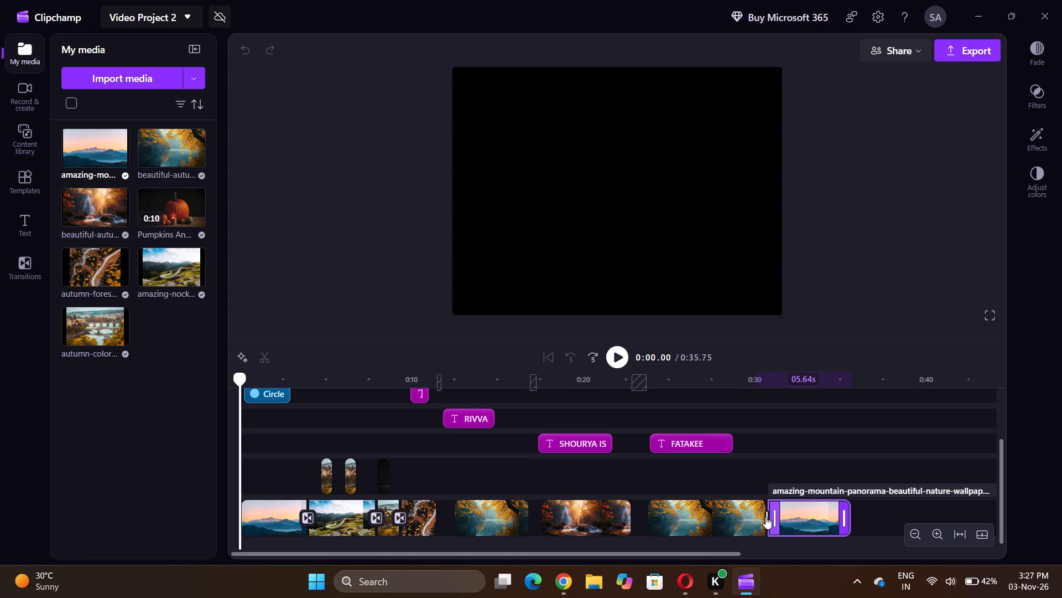
{"action": "left_click", "coordinate": [766, 515]}
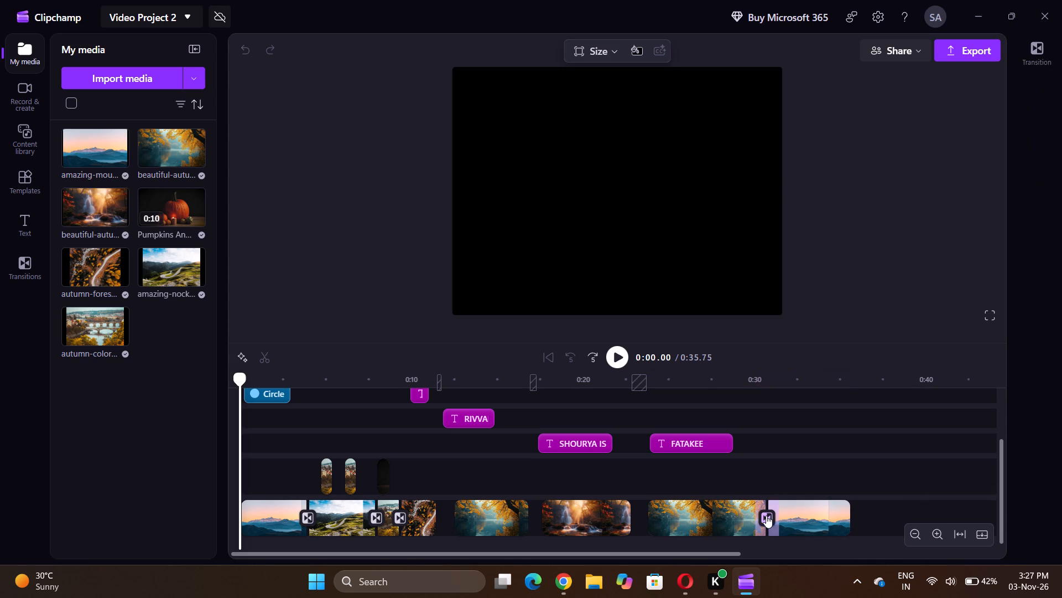
{"action": "left_click", "coordinate": [741, 453]}
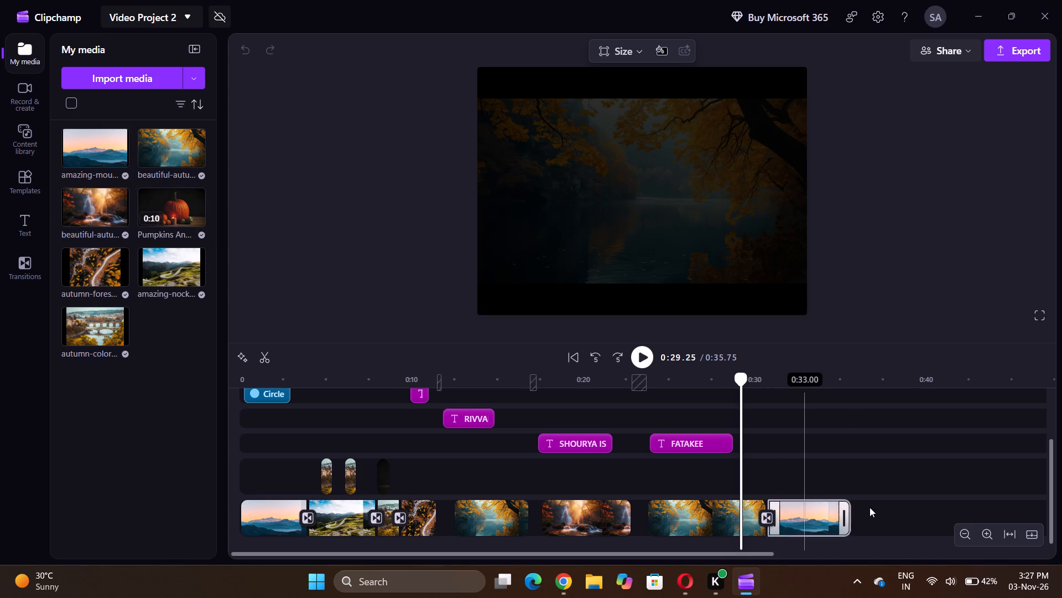
{"action": "left_click_drag", "start_coordinate": [844, 511], "coordinate": [867, 511]}
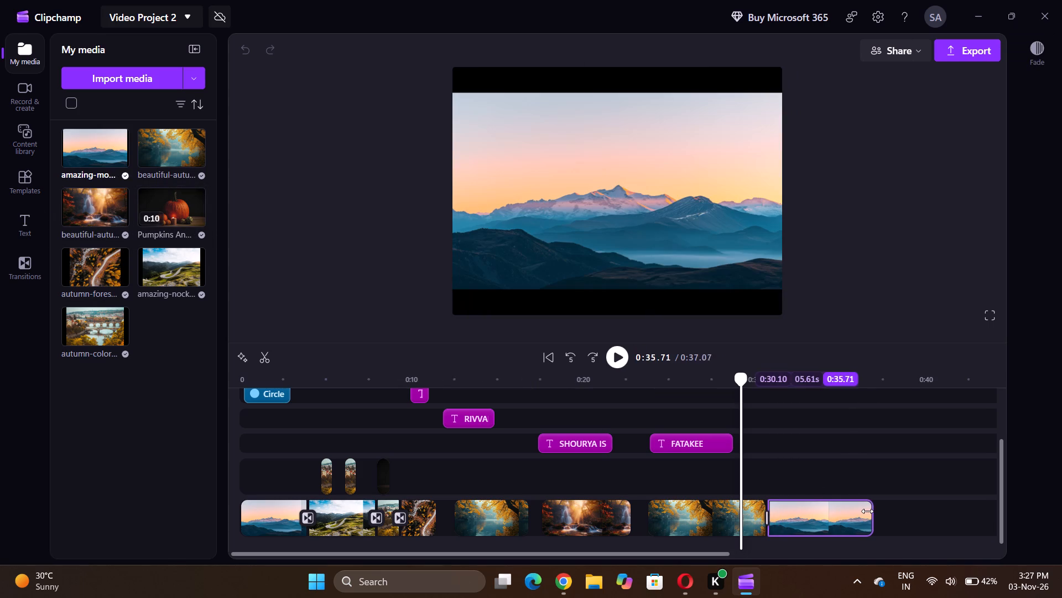
{"action": "left_click_drag", "start_coordinate": [867, 511], "coordinate": [868, 511]}
{"action": "left_click", "coordinate": [776, 483]}
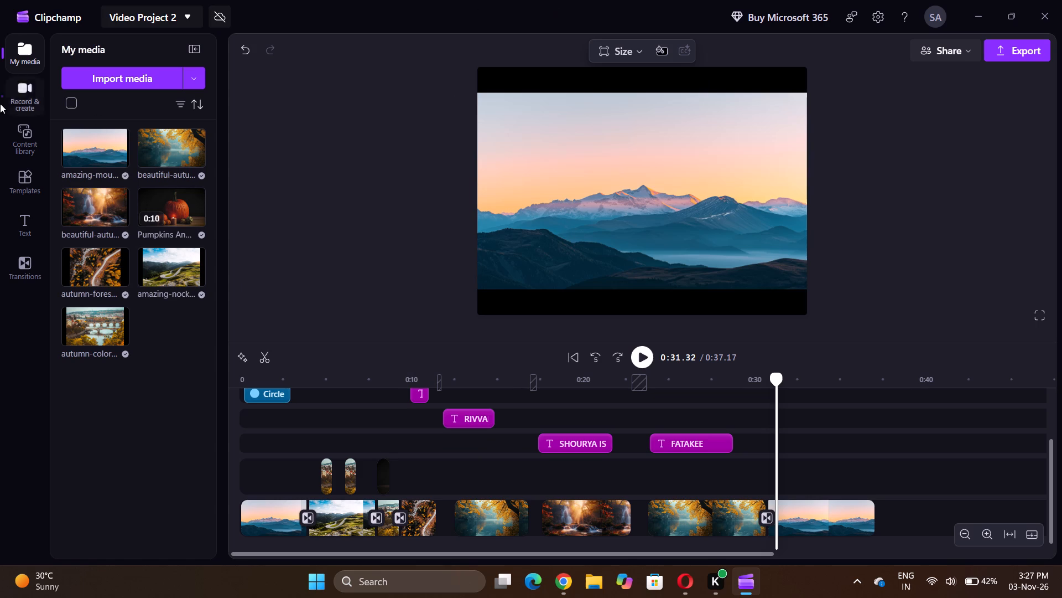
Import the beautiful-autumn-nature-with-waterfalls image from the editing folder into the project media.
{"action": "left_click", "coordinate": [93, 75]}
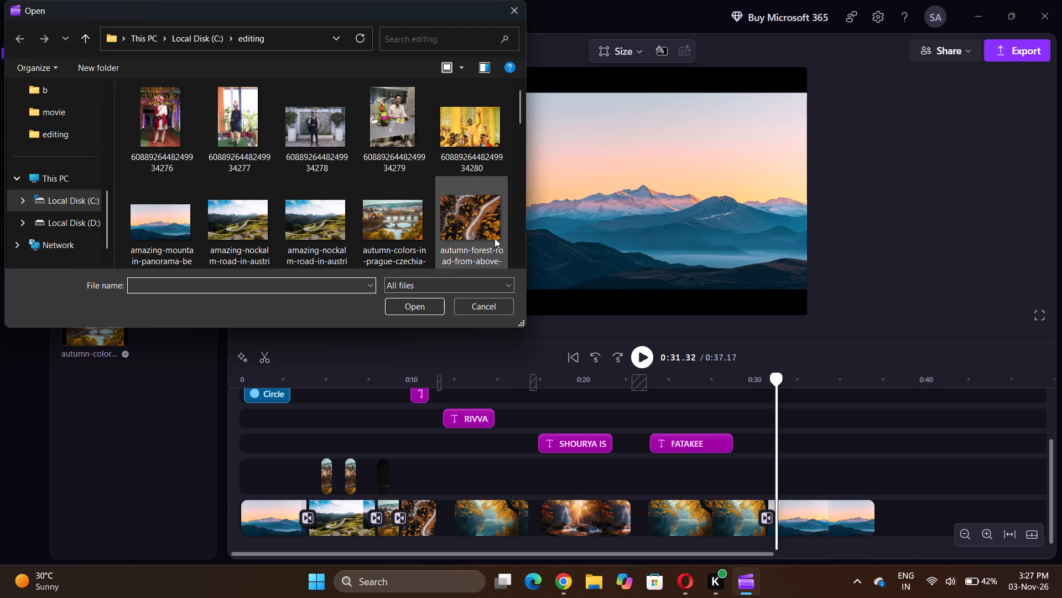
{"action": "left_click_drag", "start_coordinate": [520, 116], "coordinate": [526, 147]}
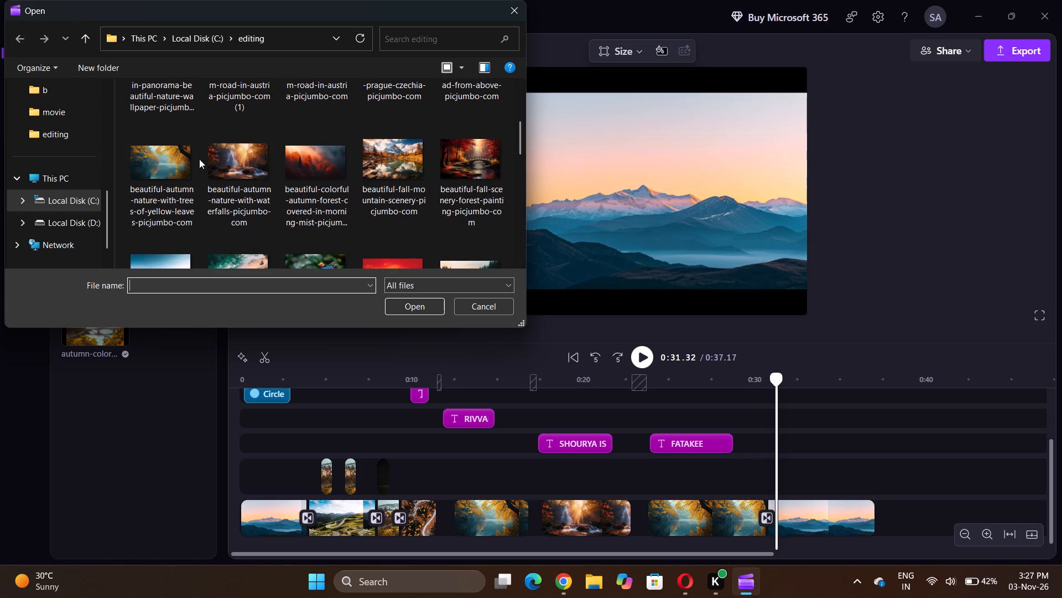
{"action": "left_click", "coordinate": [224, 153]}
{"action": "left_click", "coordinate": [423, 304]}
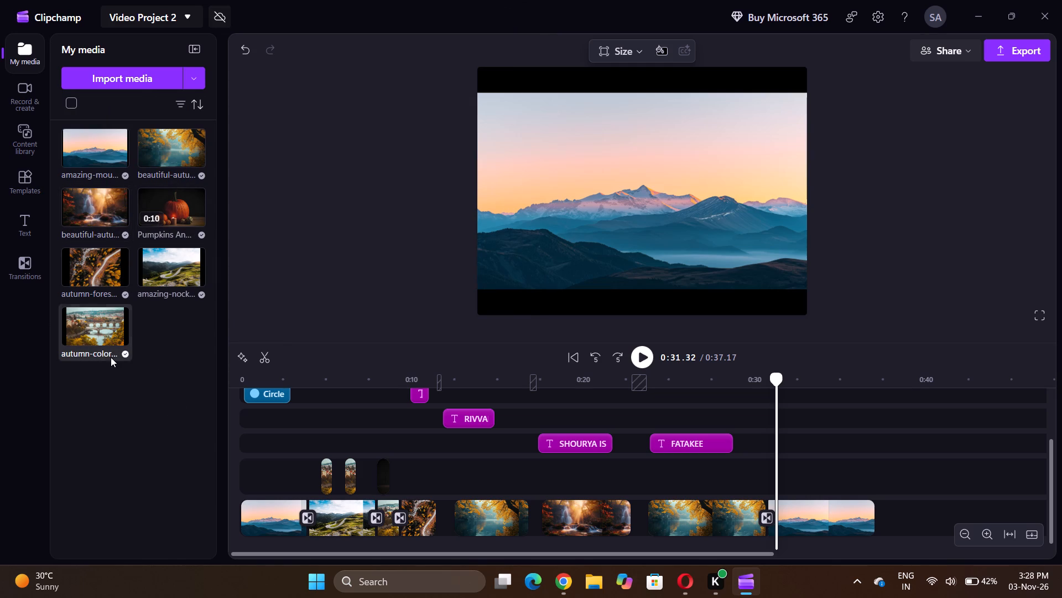
Add the autumn-colors-in-prague image to the timeline at the playhead.
{"action": "scroll", "coordinate": [453, 484], "scroll_direction": "right", "scroll_amount": 3}
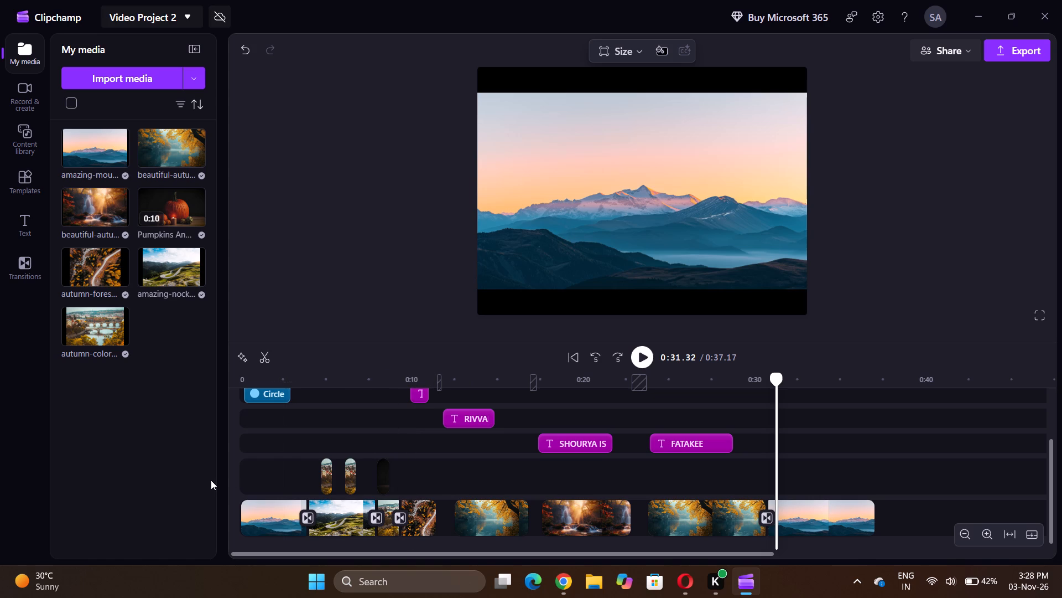
{"action": "left_click", "coordinate": [114, 341]}
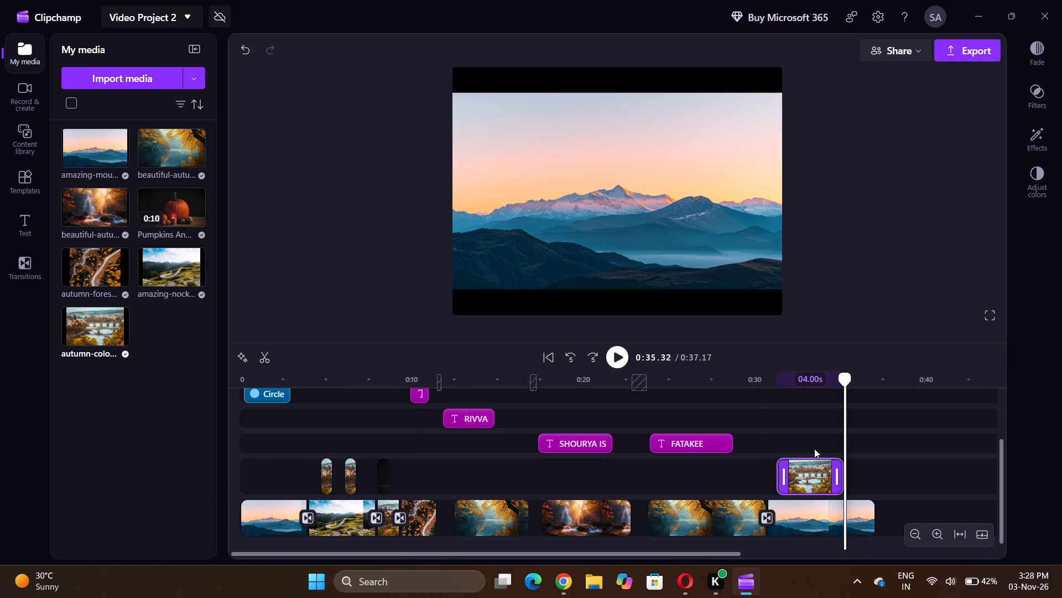
Reposition the Prague clip on the overlay track above the final mountain clip, starting at about 0:31.71.
{"action": "left_click_drag", "start_coordinate": [818, 467], "coordinate": [824, 482]}
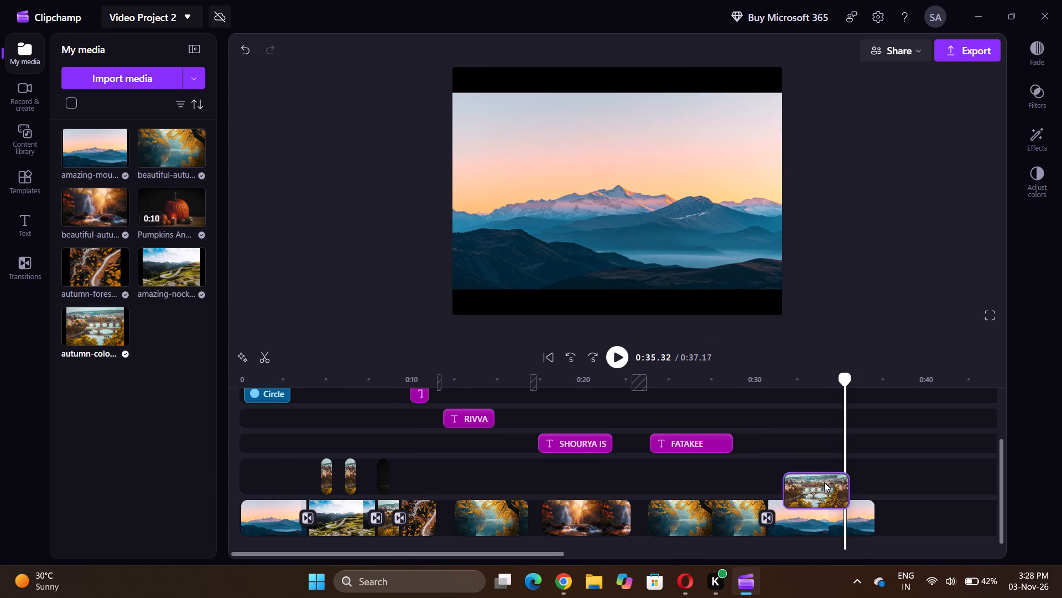
{"action": "left_click_drag", "start_coordinate": [824, 482], "coordinate": [823, 504]}
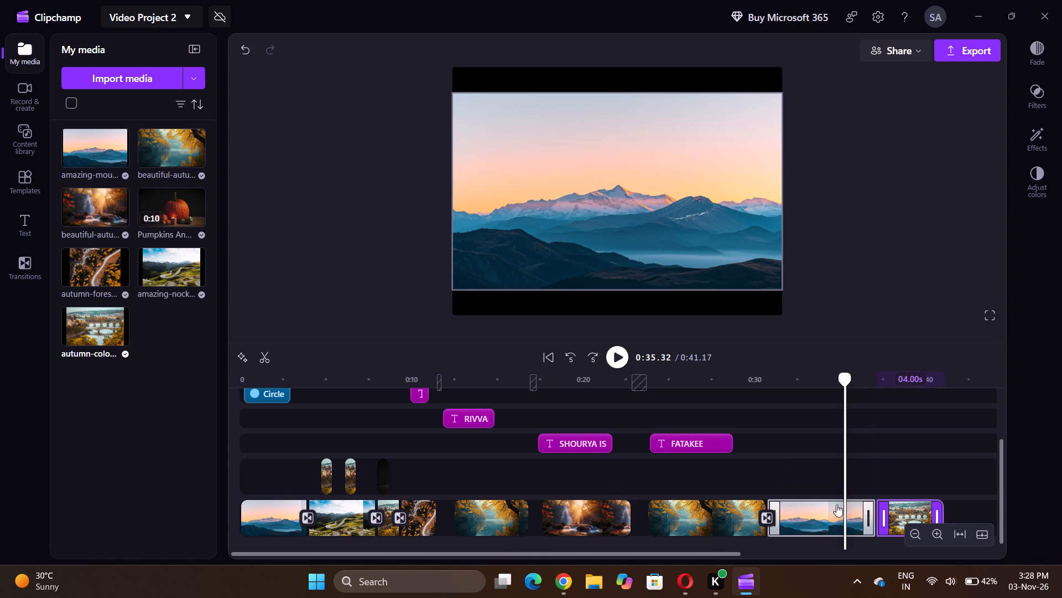
{"action": "left_click_drag", "start_coordinate": [896, 506], "coordinate": [805, 507]}
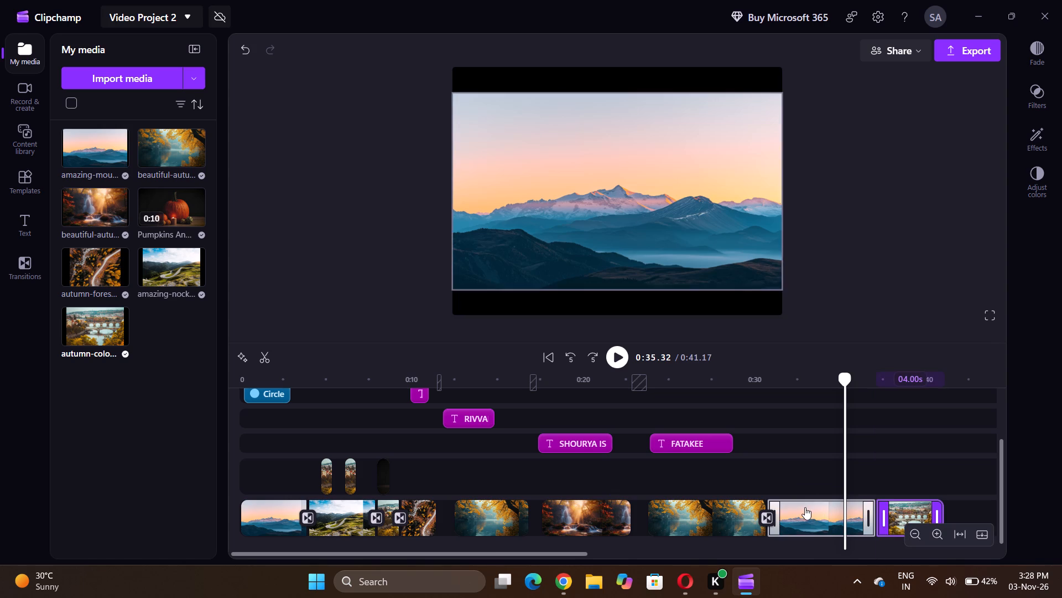
{"action": "left_click_drag", "start_coordinate": [893, 502], "coordinate": [823, 460]}
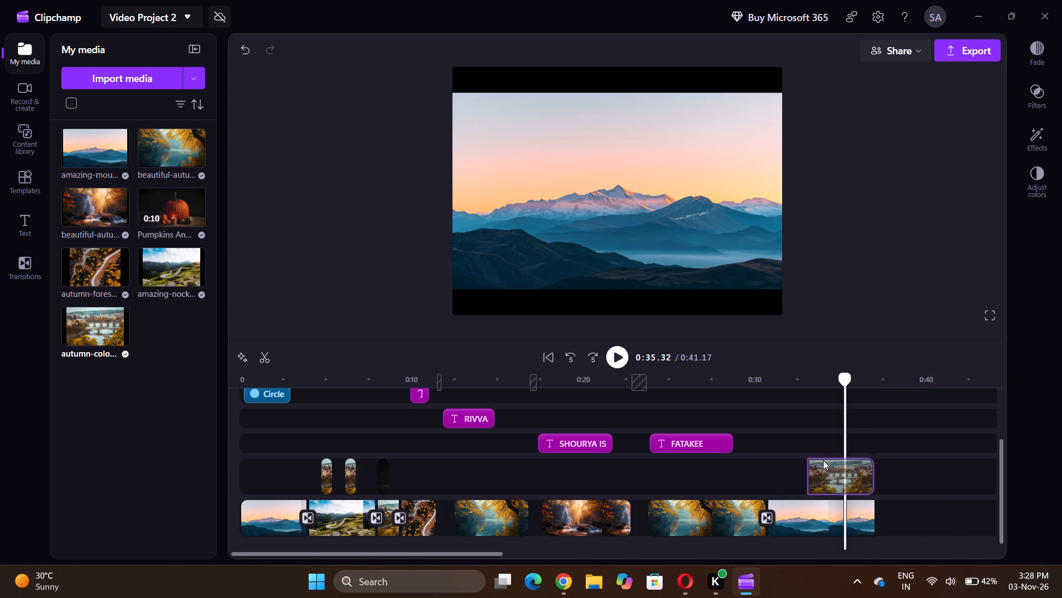
{"action": "left_click_drag", "start_coordinate": [823, 460], "coordinate": [824, 460]}
{"action": "left_click_drag", "start_coordinate": [891, 511], "coordinate": [858, 482]}
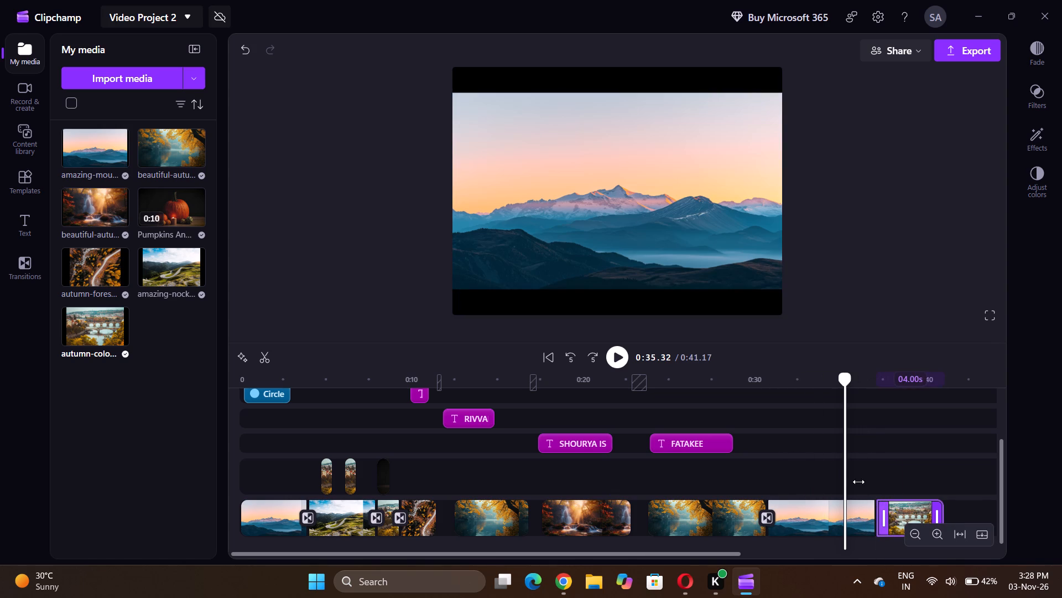
{"action": "left_click_drag", "start_coordinate": [858, 482], "coordinate": [774, 461]}
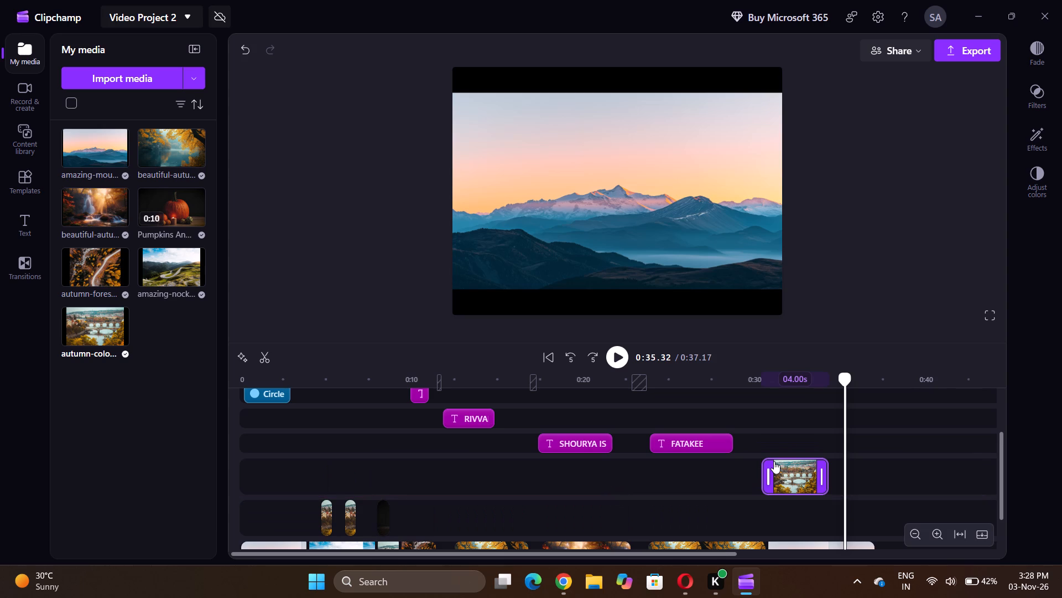
{"action": "left_click_drag", "start_coordinate": [783, 470], "coordinate": [803, 512]}
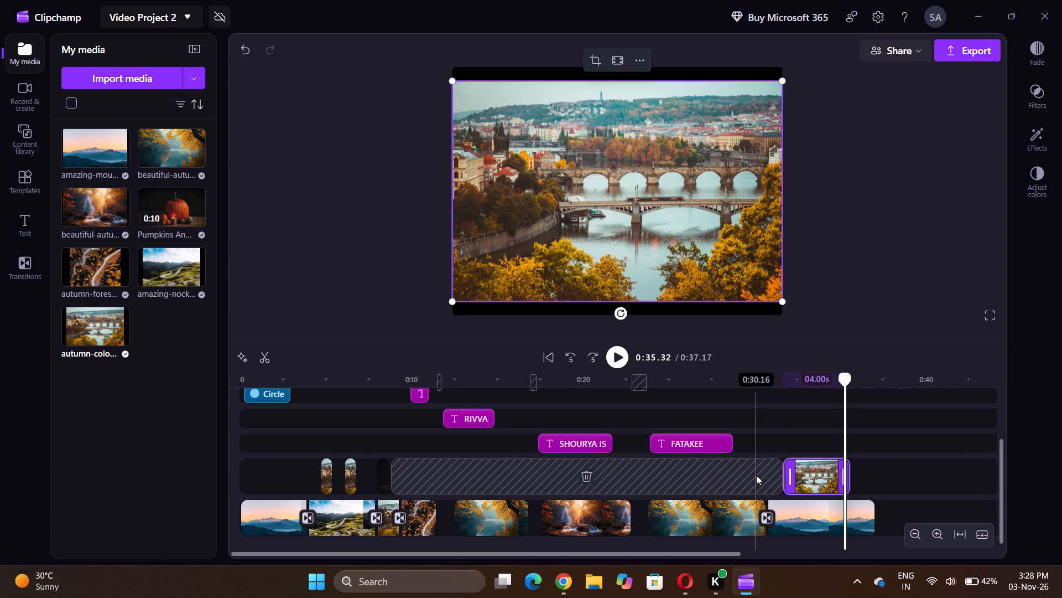
Play back the final mountain section to check where the Prague overlay appears.
{"action": "left_click", "coordinate": [760, 446]}
{"action": "key", "text": "space"}
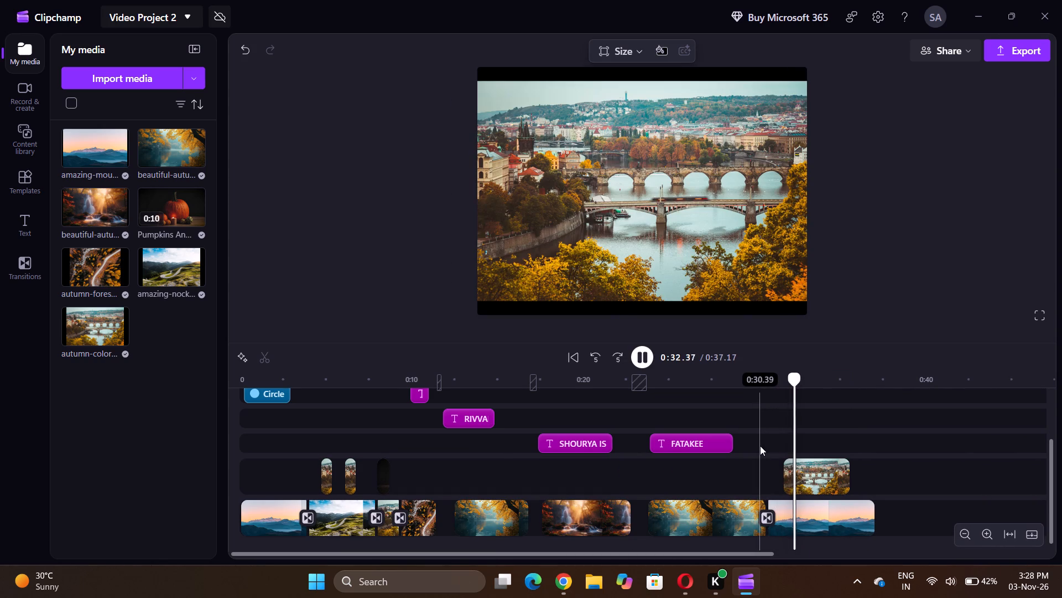
{"action": "key", "text": "space"}
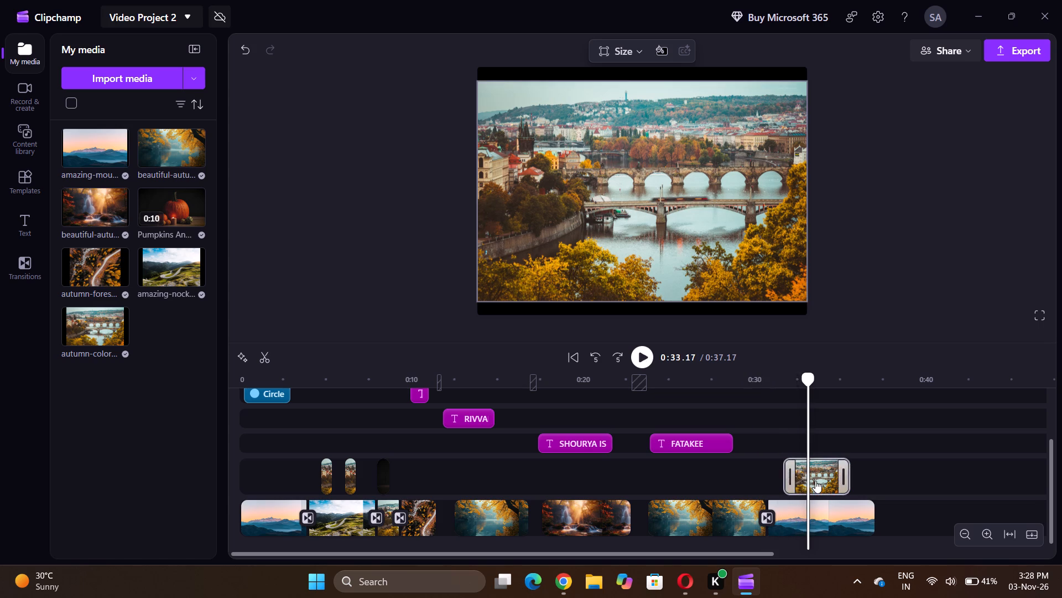
Extend the Prague clip's end to match the mountain clip's end and trim its start, for a duration of about 4.58 s.
{"action": "left_click", "coordinate": [815, 481]}
{"action": "left_click_drag", "start_coordinate": [845, 476], "coordinate": [850, 475]}
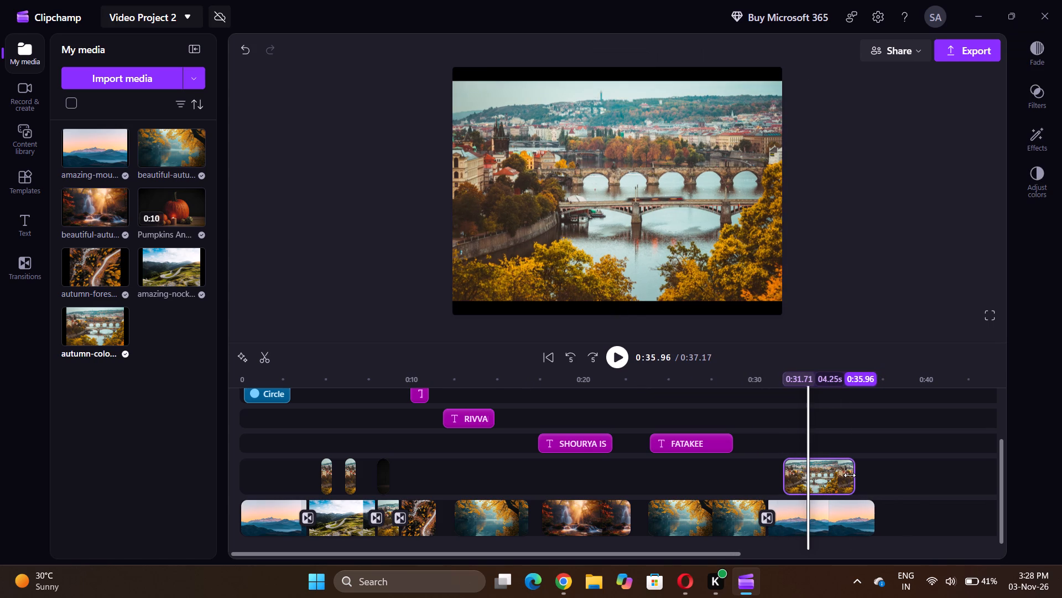
{"action": "left_click_drag", "start_coordinate": [850, 475], "coordinate": [851, 476]}
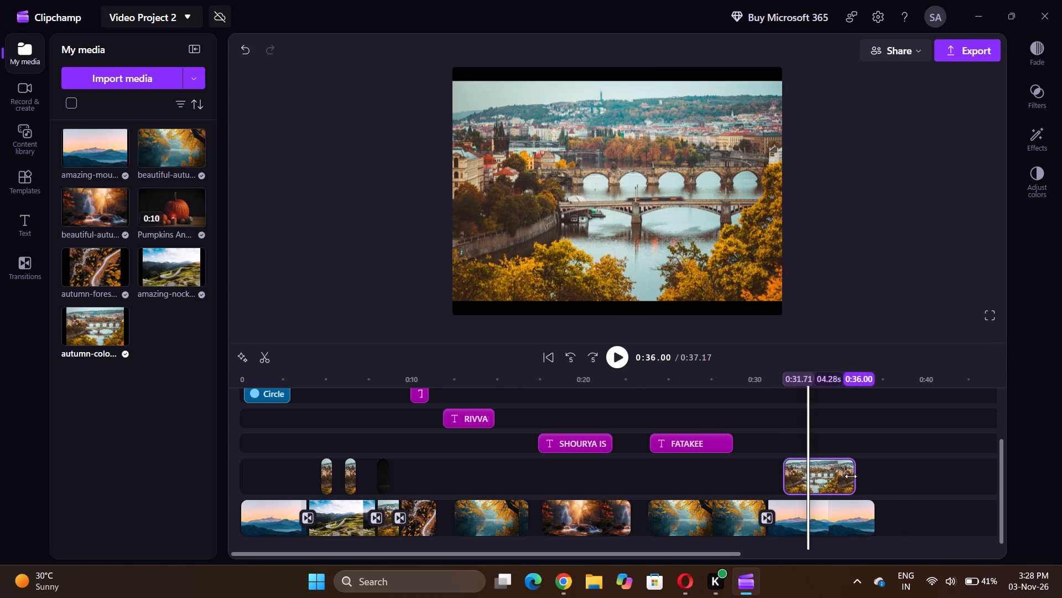
{"action": "left_click_drag", "start_coordinate": [851, 476], "coordinate": [858, 475]}
{"action": "left_click_drag", "start_coordinate": [858, 475], "coordinate": [870, 482]}
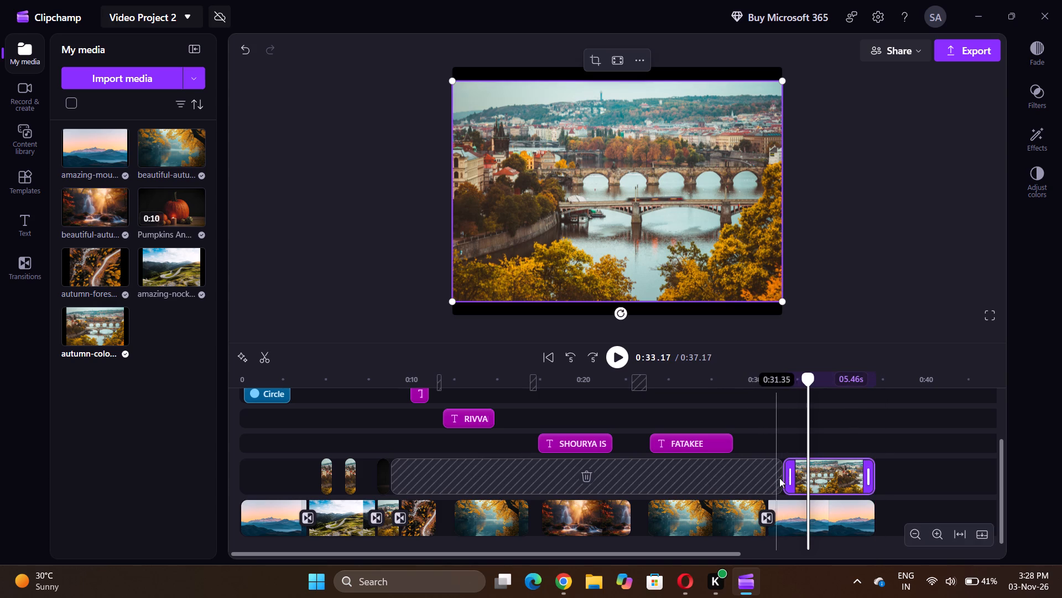
{"action": "left_click_drag", "start_coordinate": [786, 474], "coordinate": [801, 475]}
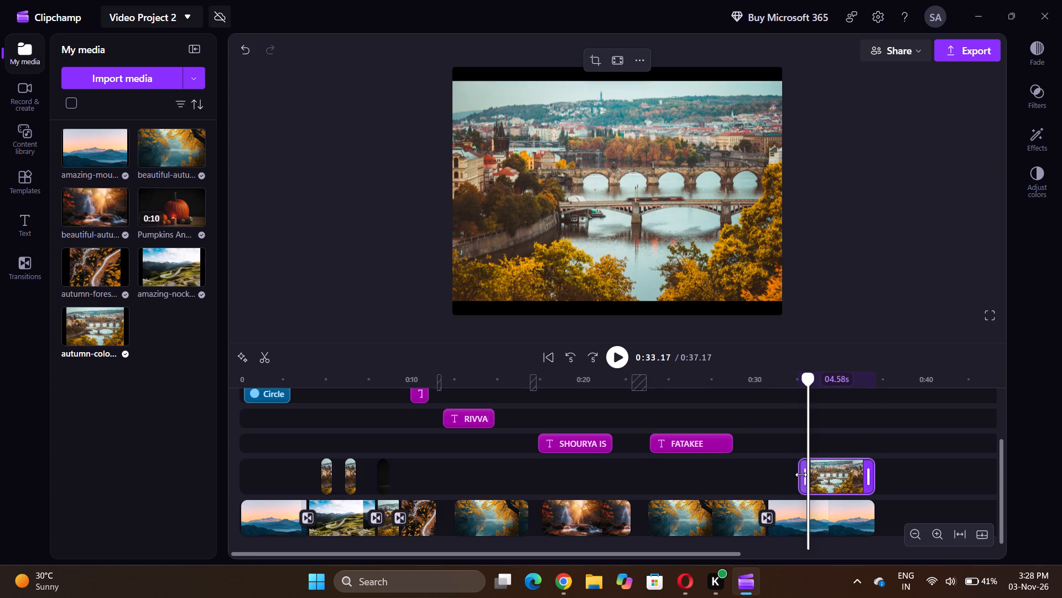
{"action": "left_click", "coordinate": [828, 479]}
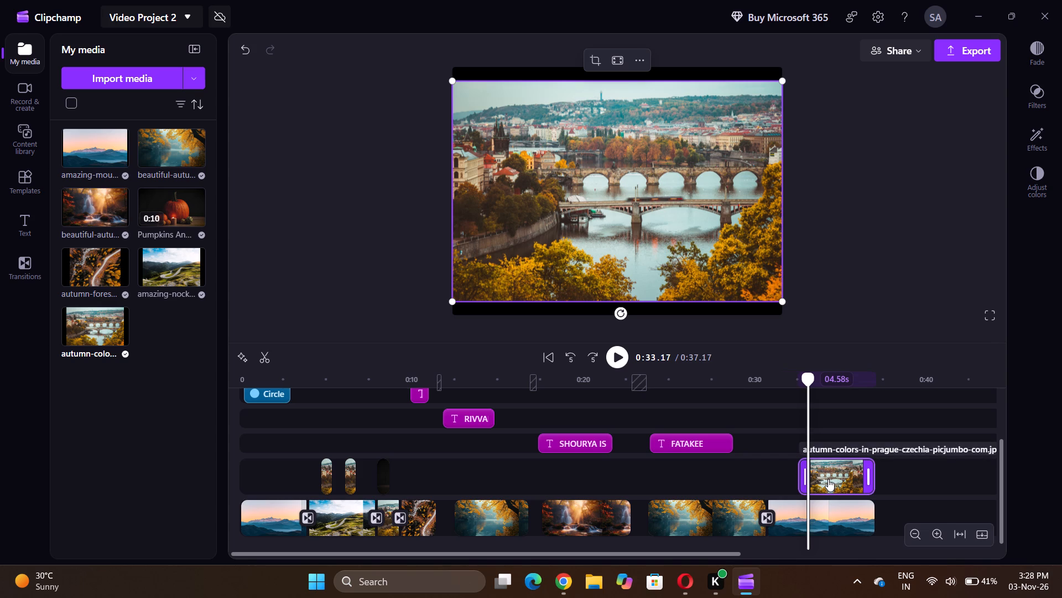
Play back from about 0:32.19 to check the retimed Prague overlay.
{"action": "left_click", "coordinate": [791, 450]}
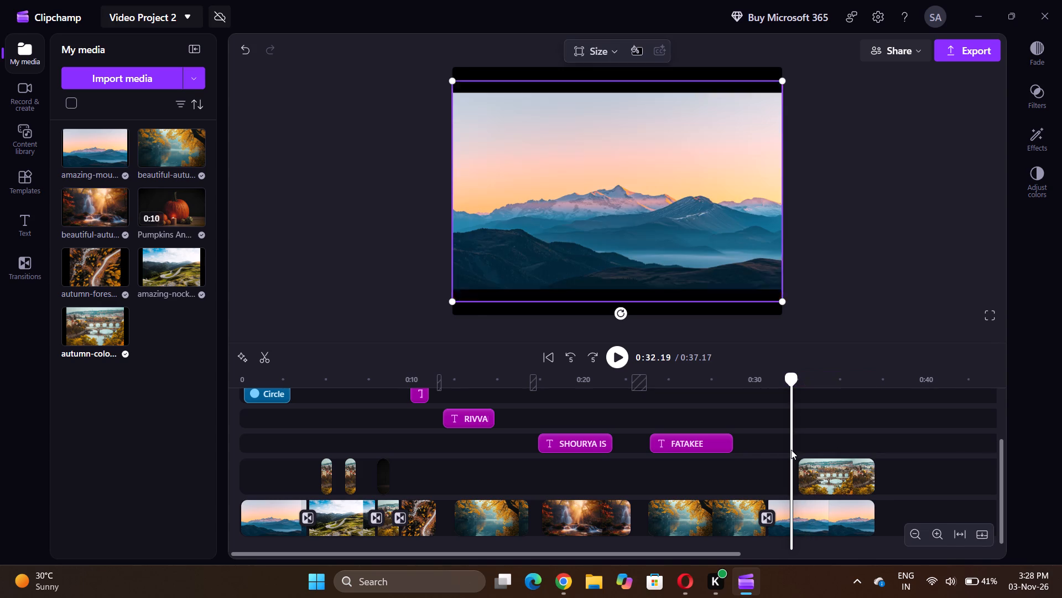
{"action": "key", "text": "space"}
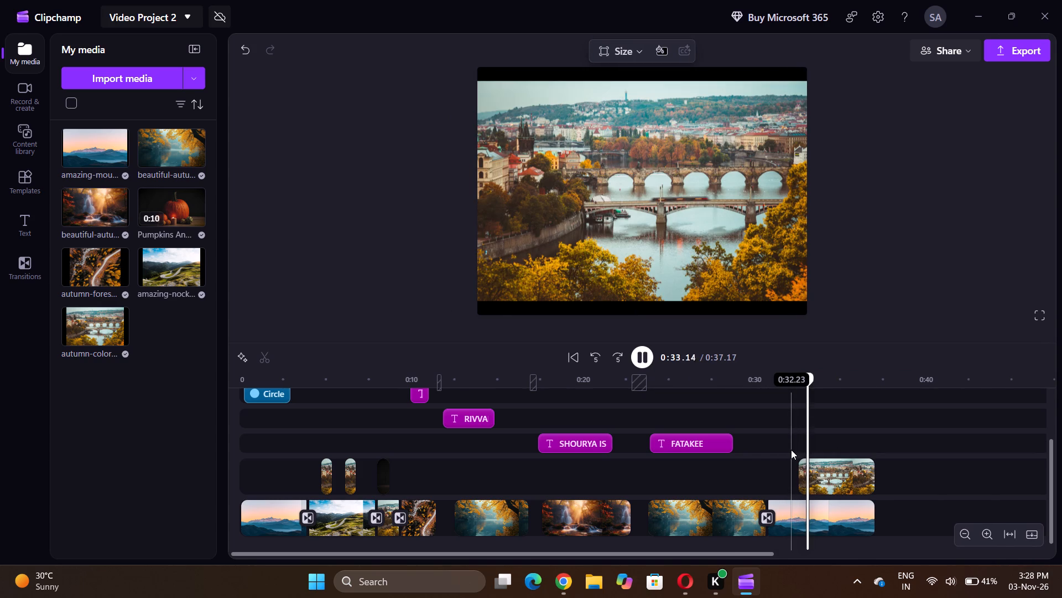
{"action": "key", "text": "space"}
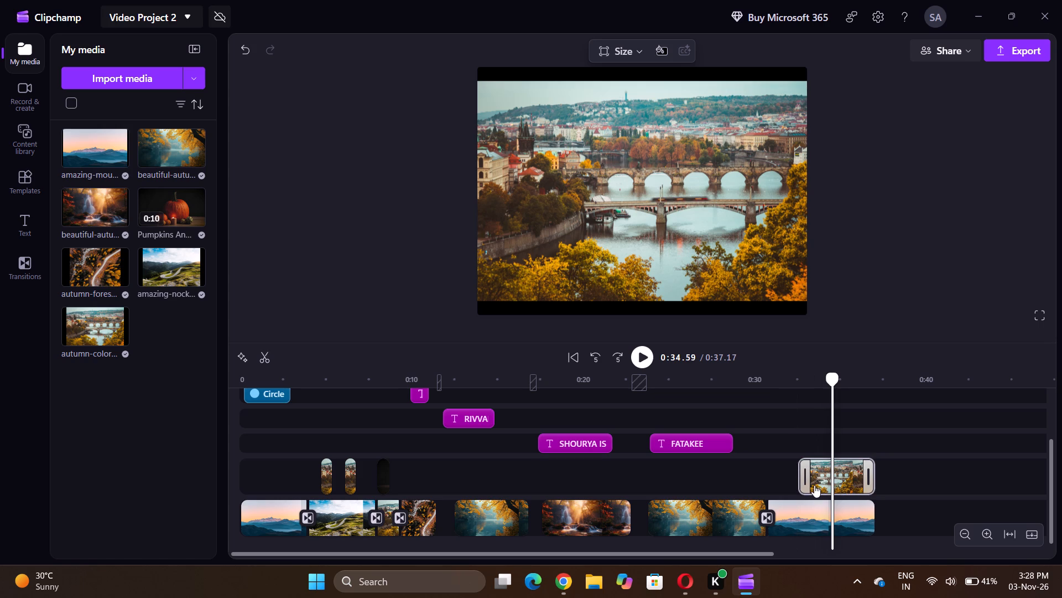
Shrink the Prague overlay in the preview to about half the frame's width, anchored at its lower-left corner.
{"action": "left_click", "coordinate": [736, 300]}
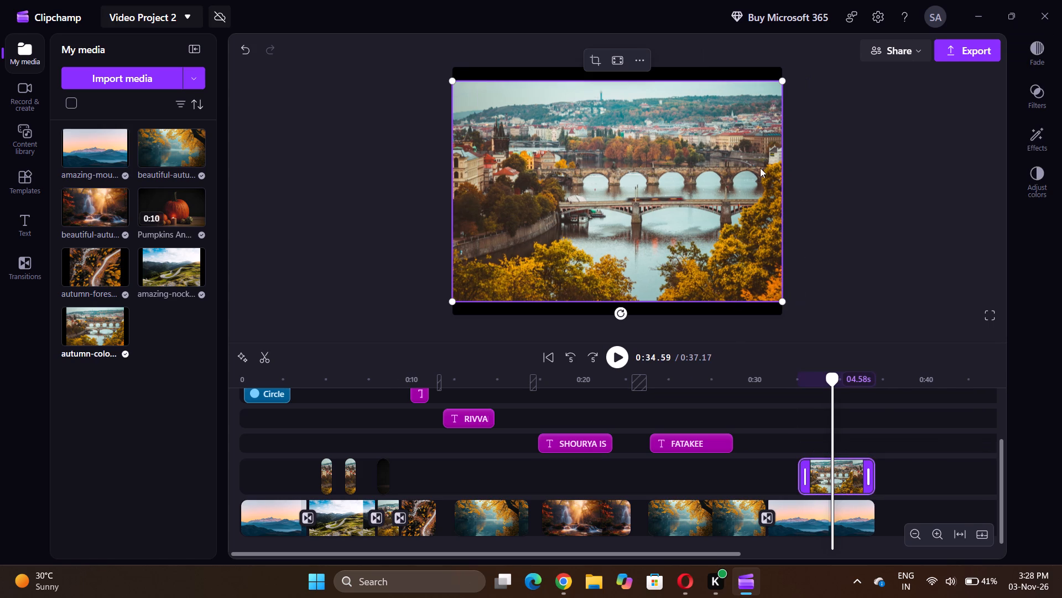
{"action": "left_click_drag", "start_coordinate": [784, 82], "coordinate": [726, 162]}
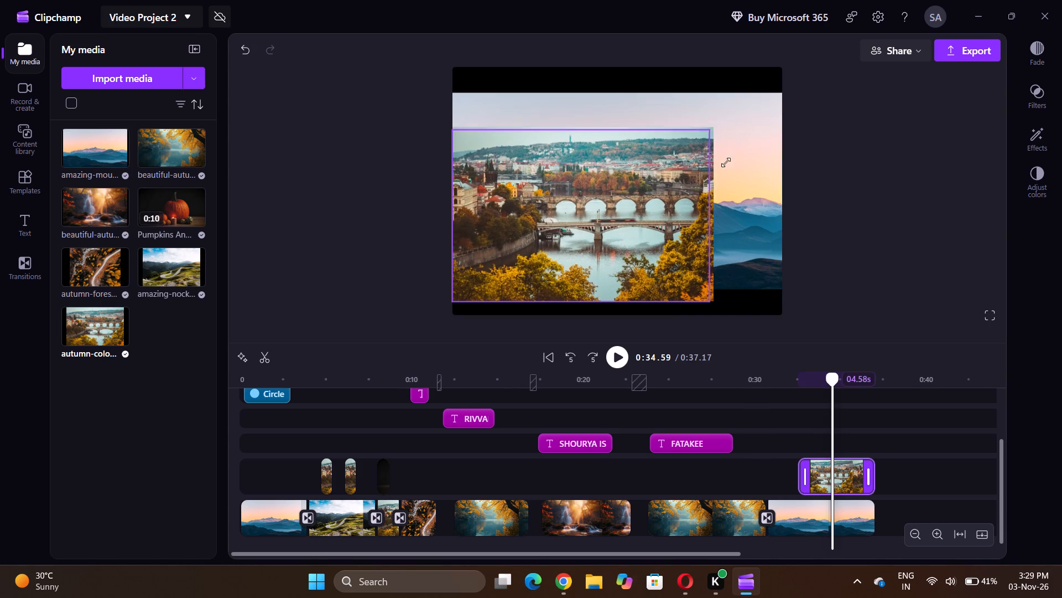
{"action": "left_click_drag", "start_coordinate": [726, 162], "coordinate": [634, 229]}
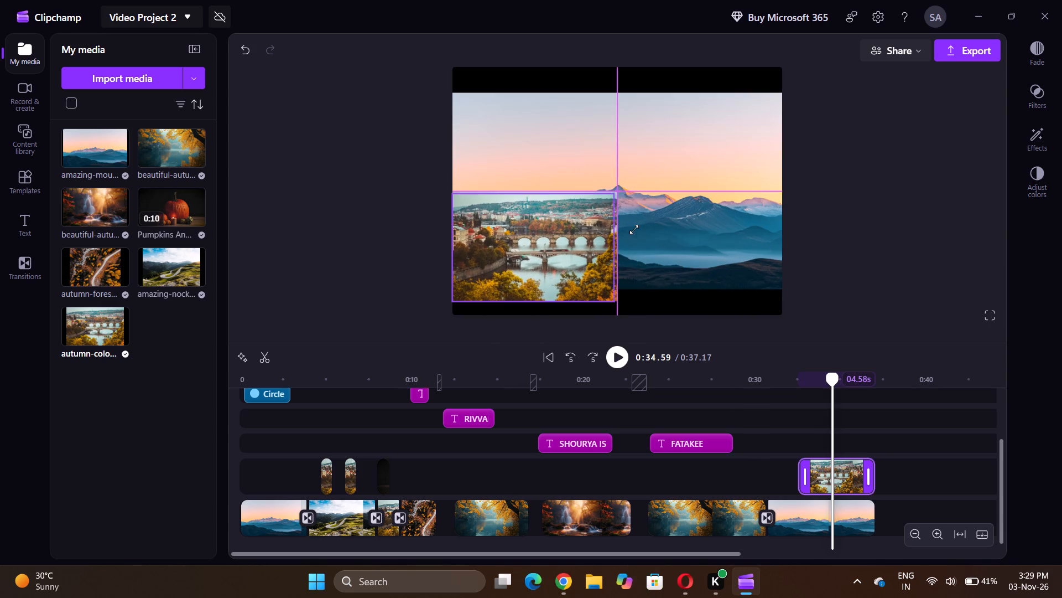
{"action": "left_click_drag", "start_coordinate": [634, 229], "coordinate": [634, 229]}
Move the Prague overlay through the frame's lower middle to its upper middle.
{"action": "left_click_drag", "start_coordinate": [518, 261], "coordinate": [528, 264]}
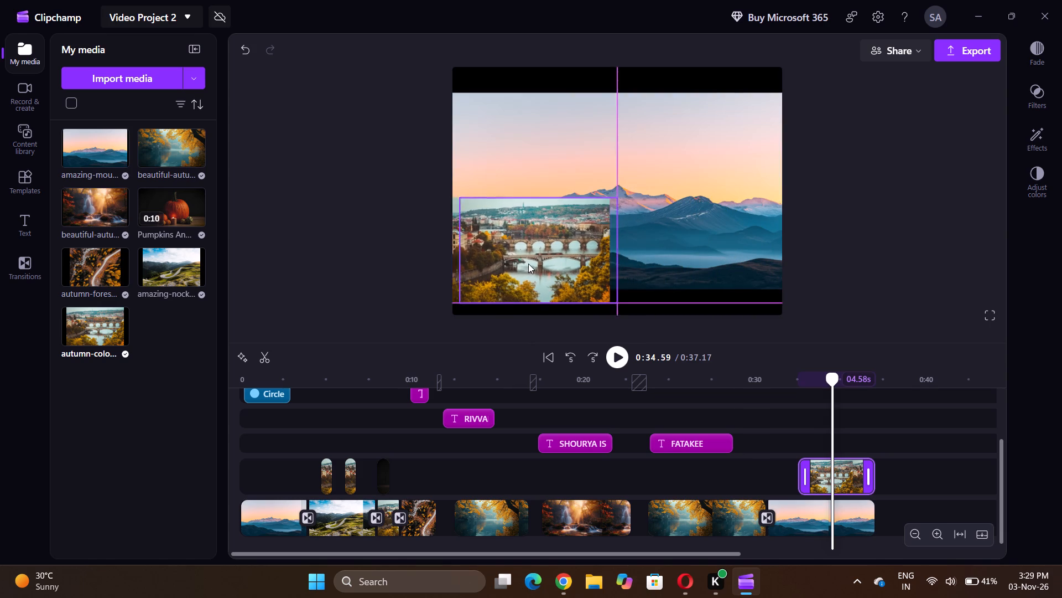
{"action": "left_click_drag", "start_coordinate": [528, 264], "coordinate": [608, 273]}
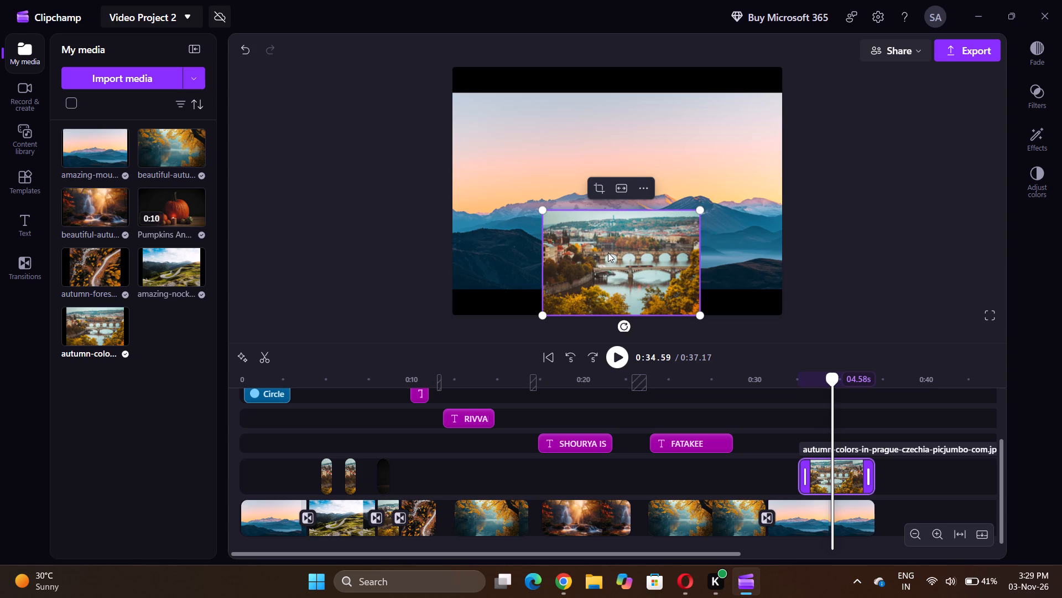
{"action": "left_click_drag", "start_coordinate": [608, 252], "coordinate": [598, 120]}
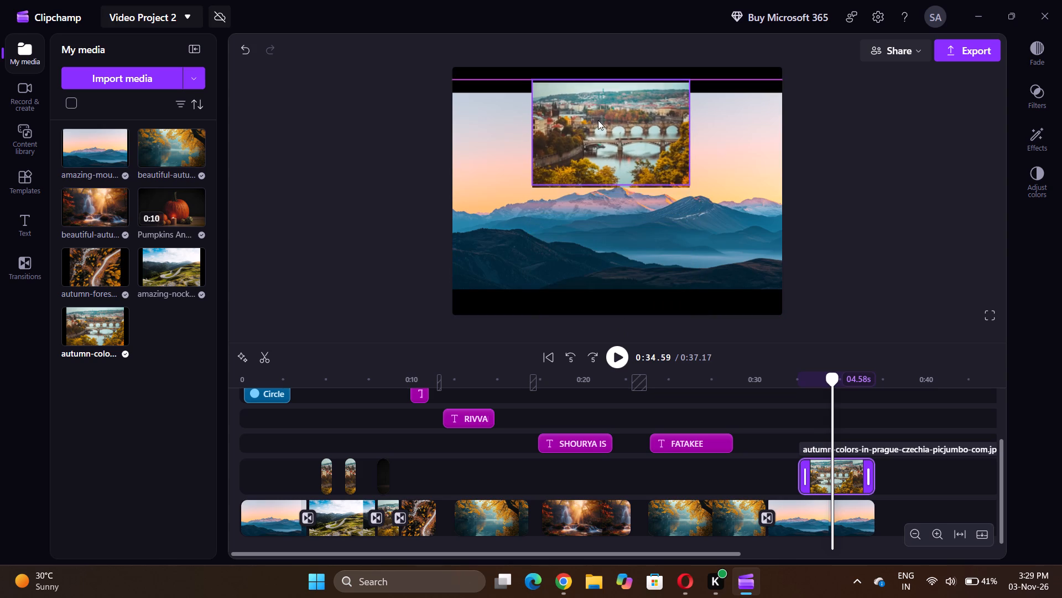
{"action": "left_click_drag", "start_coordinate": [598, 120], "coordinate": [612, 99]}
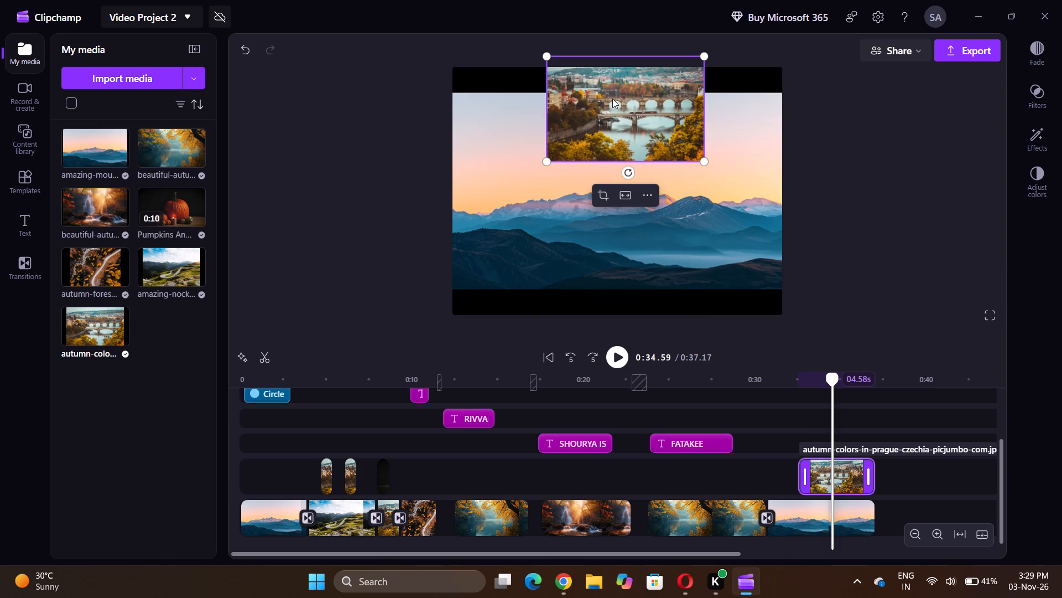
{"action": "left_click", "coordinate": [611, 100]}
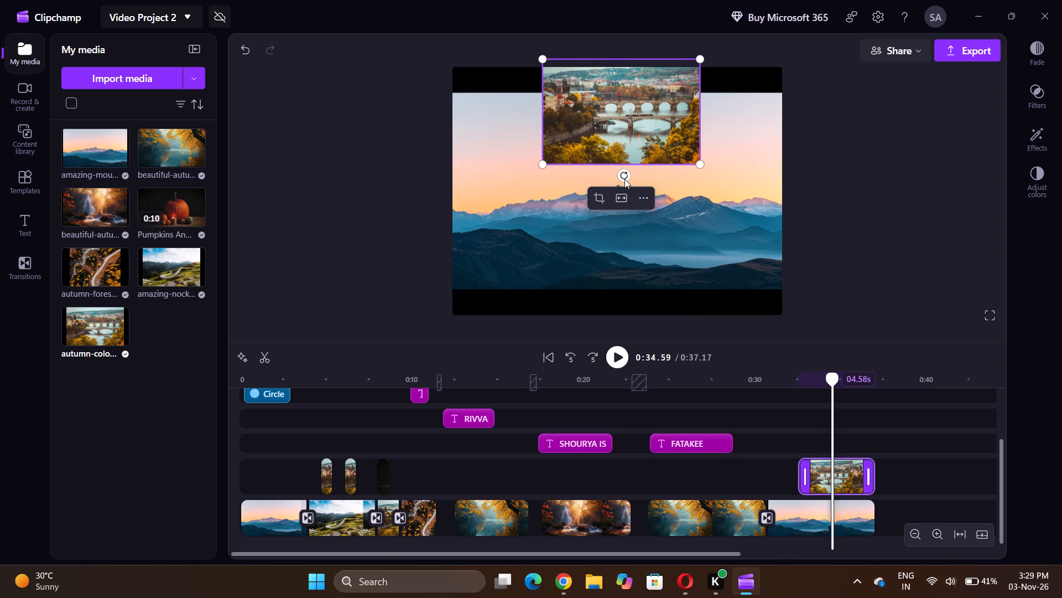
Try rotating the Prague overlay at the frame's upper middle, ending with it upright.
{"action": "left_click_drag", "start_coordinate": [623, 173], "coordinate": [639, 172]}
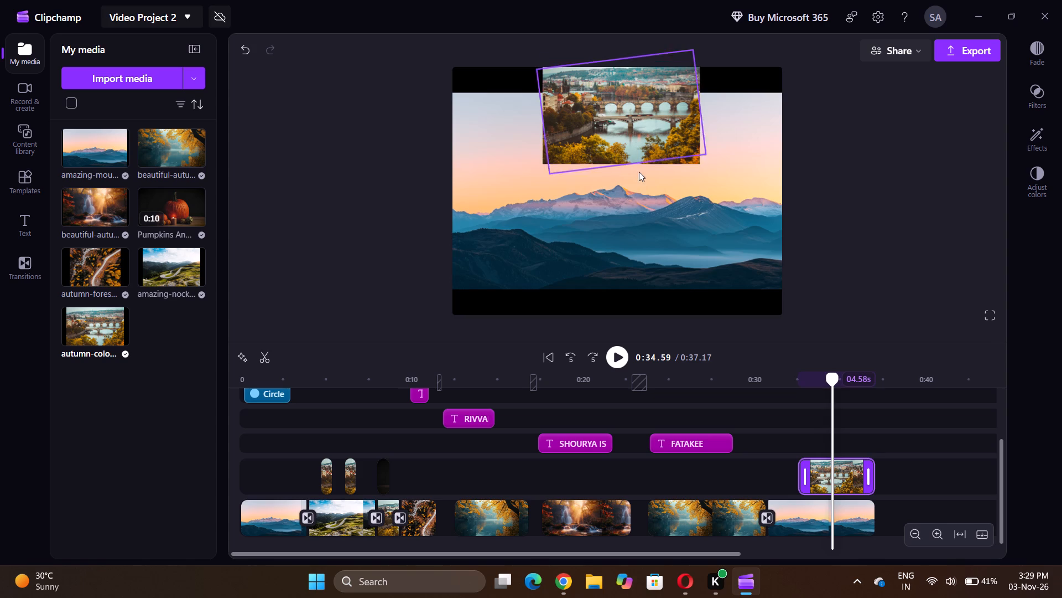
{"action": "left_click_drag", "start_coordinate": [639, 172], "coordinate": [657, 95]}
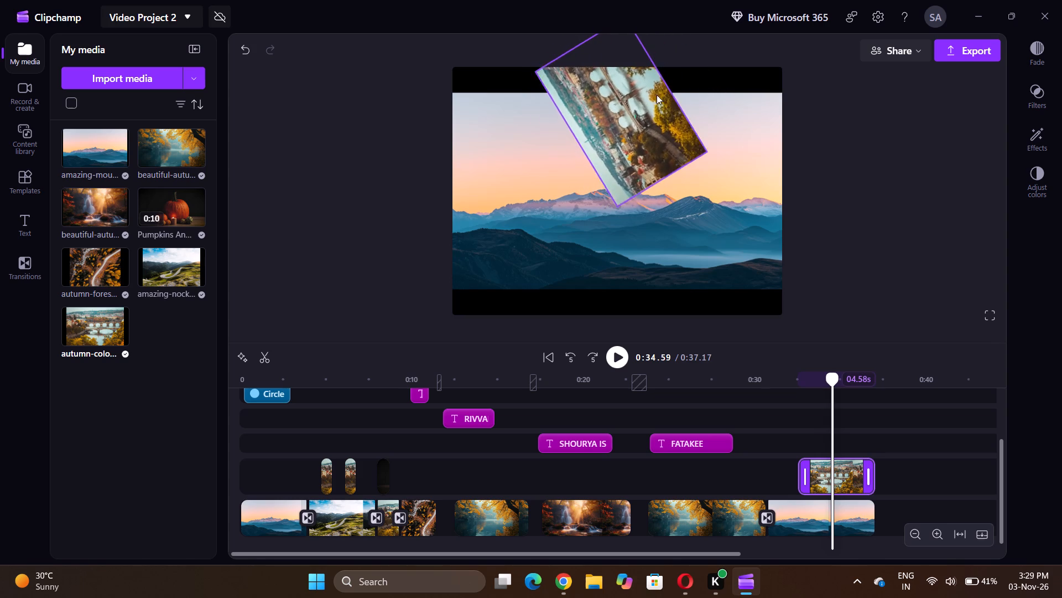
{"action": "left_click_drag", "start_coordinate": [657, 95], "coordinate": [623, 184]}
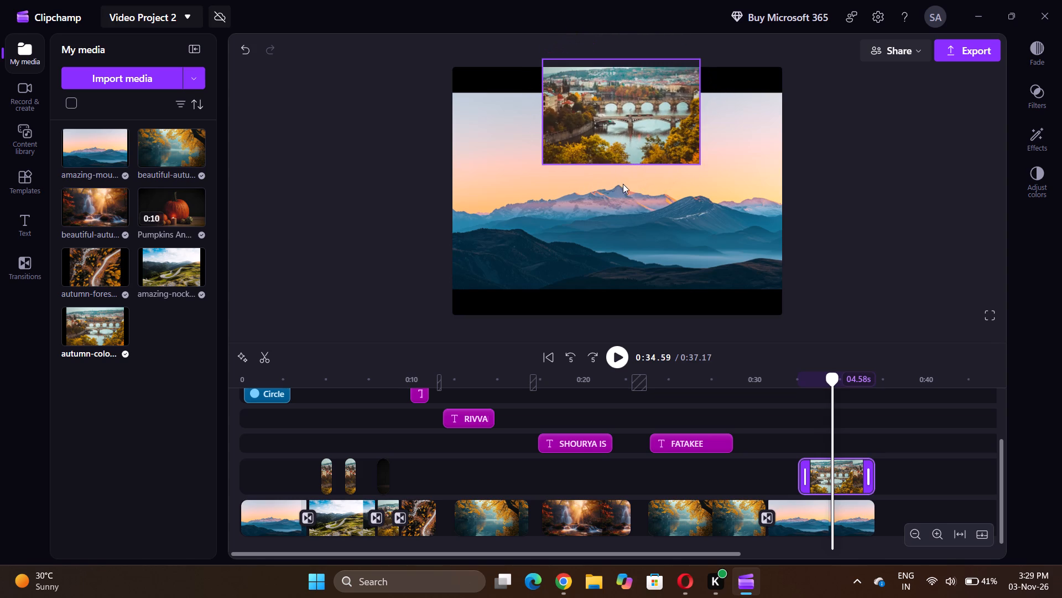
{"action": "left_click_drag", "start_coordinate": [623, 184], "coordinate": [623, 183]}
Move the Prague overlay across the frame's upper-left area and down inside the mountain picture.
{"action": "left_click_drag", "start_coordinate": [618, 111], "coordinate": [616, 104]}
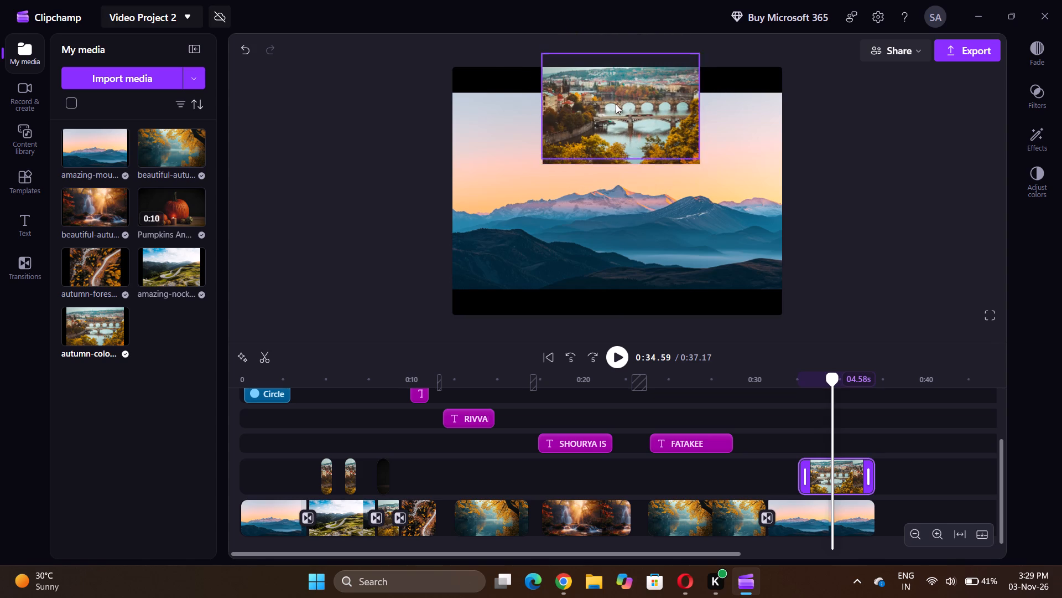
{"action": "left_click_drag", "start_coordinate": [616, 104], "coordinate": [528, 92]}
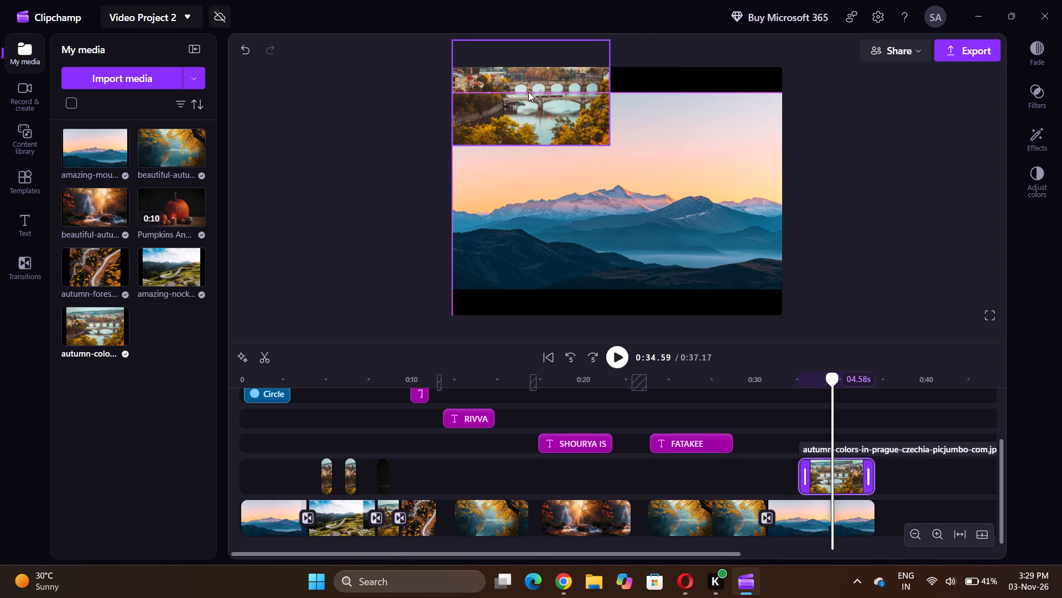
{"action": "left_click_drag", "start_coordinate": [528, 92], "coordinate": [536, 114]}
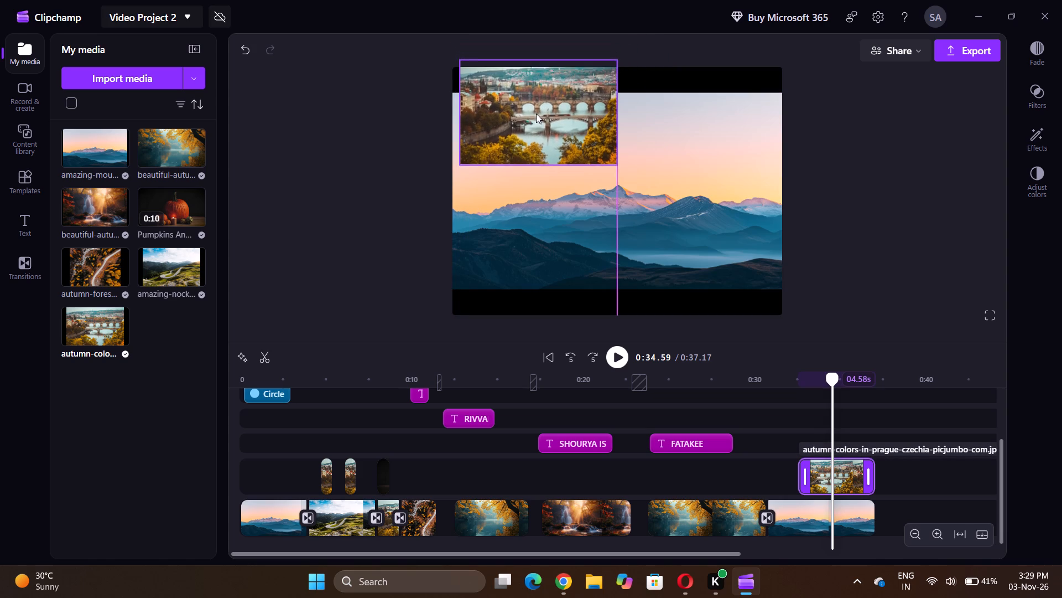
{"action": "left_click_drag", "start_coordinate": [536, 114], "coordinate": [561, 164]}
Rotate the Prague overlay 180° so the picture is upside down.
{"action": "left_click_drag", "start_coordinate": [570, 229], "coordinate": [571, 229]}
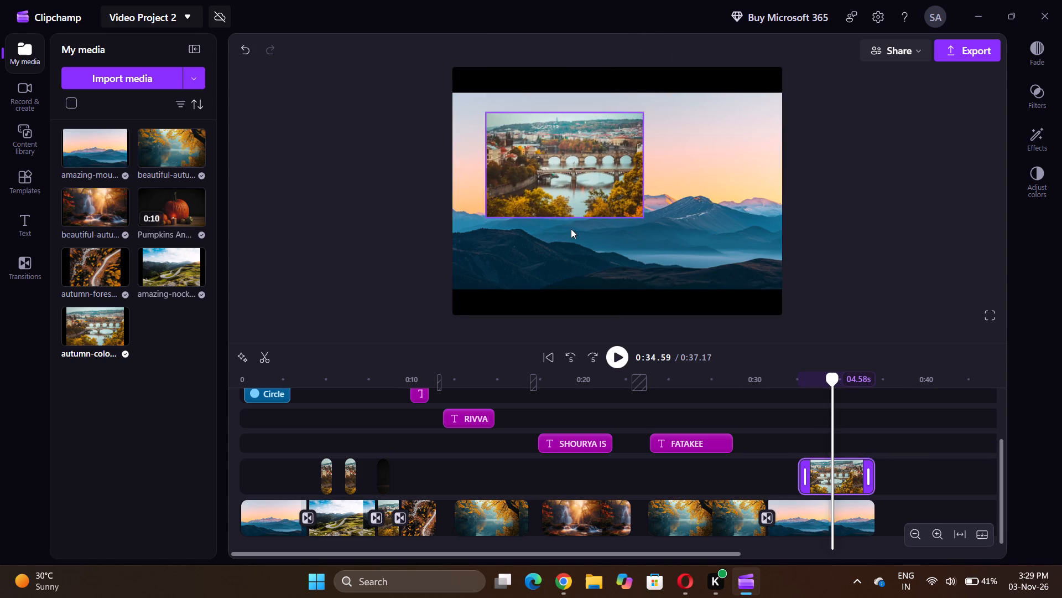
{"action": "left_click_drag", "start_coordinate": [571, 229], "coordinate": [566, 141]}
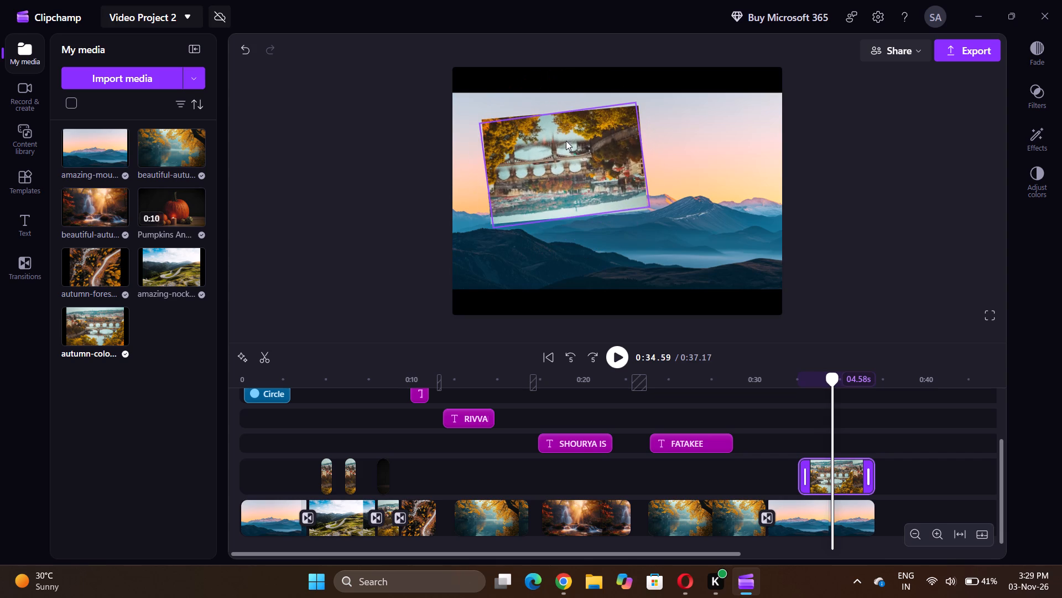
{"action": "left_click_drag", "start_coordinate": [566, 141], "coordinate": [571, 146]}
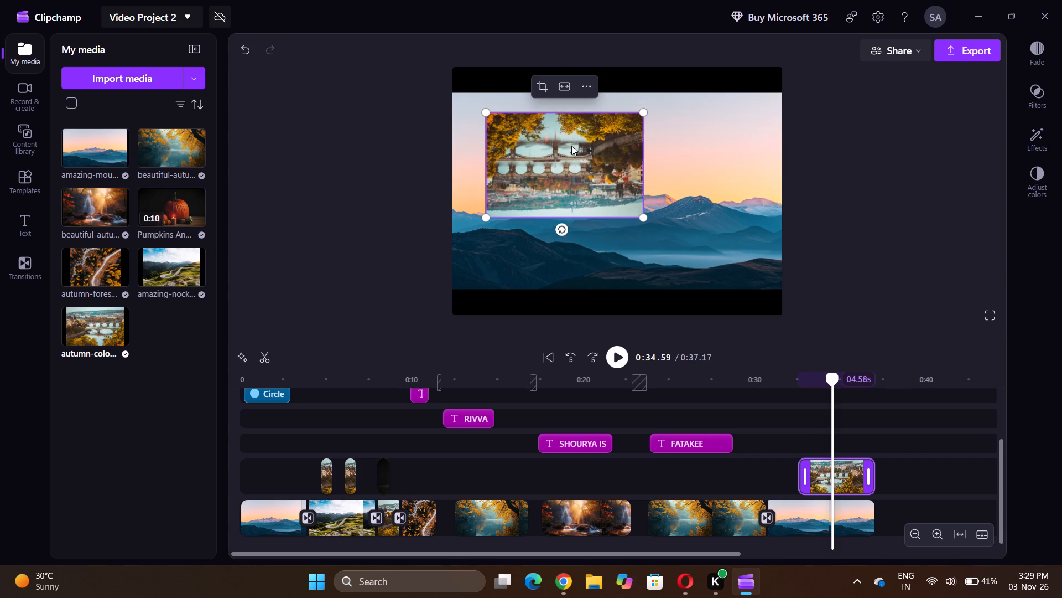
Move the upside-down Prague overlay into the upper-left corner of the video frame.
{"action": "left_click_drag", "start_coordinate": [565, 167], "coordinate": [525, 148]}
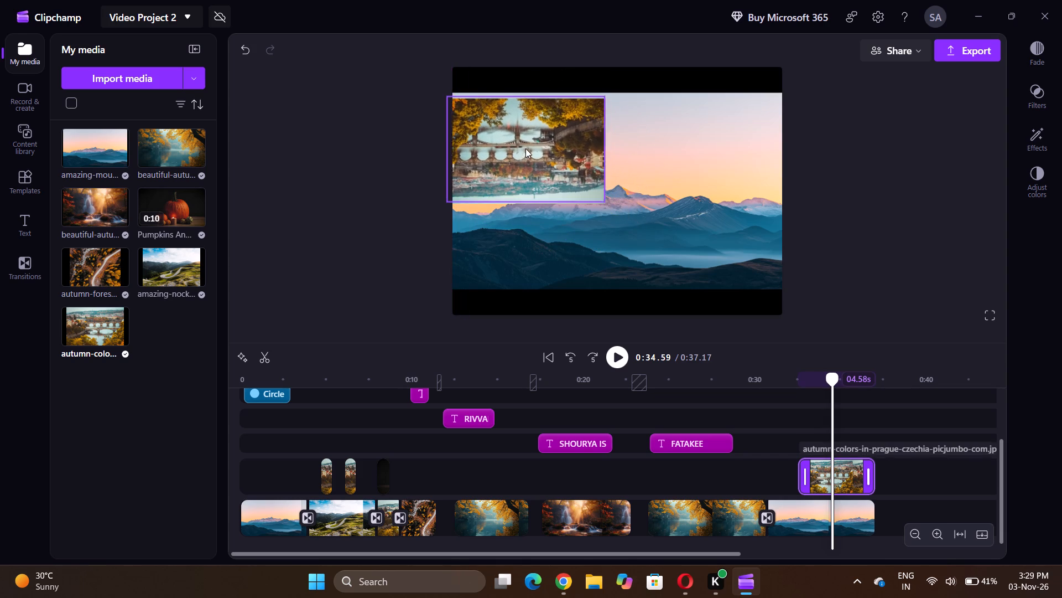
{"action": "left_click_drag", "start_coordinate": [525, 148], "coordinate": [530, 134]}
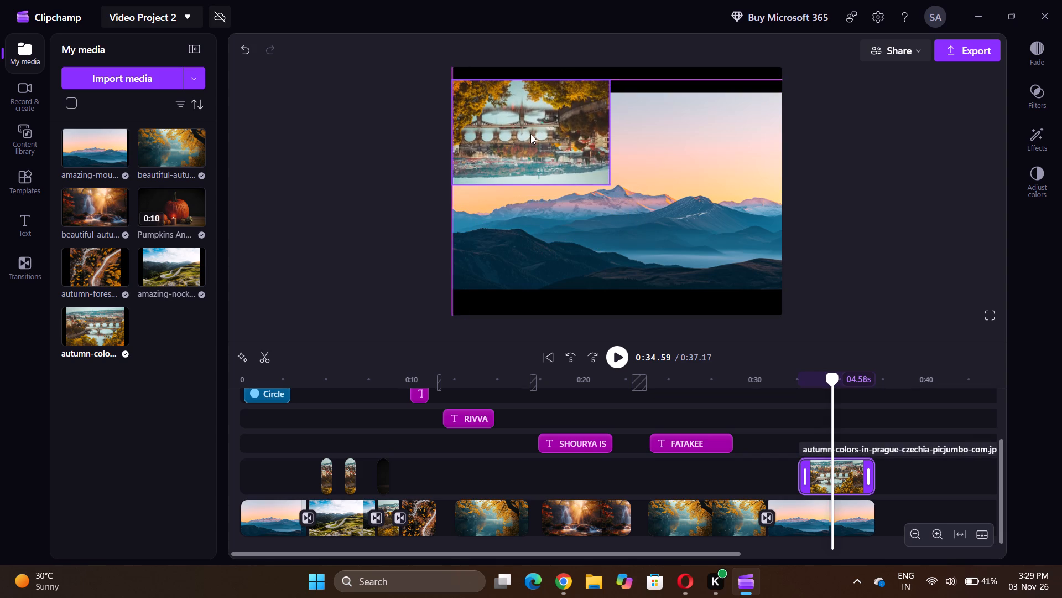
{"action": "left_click_drag", "start_coordinate": [530, 134], "coordinate": [530, 123]}
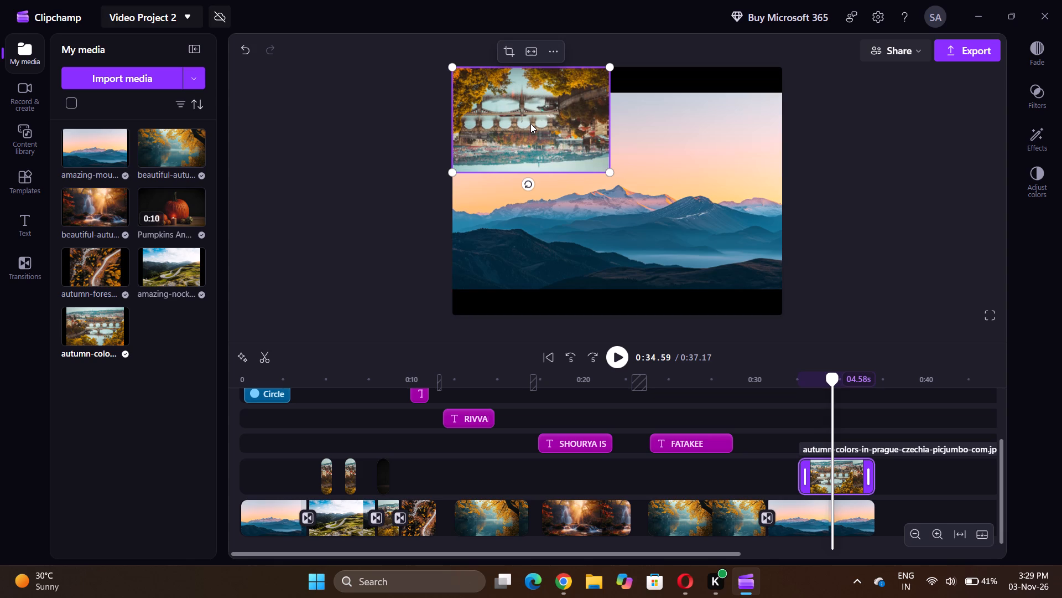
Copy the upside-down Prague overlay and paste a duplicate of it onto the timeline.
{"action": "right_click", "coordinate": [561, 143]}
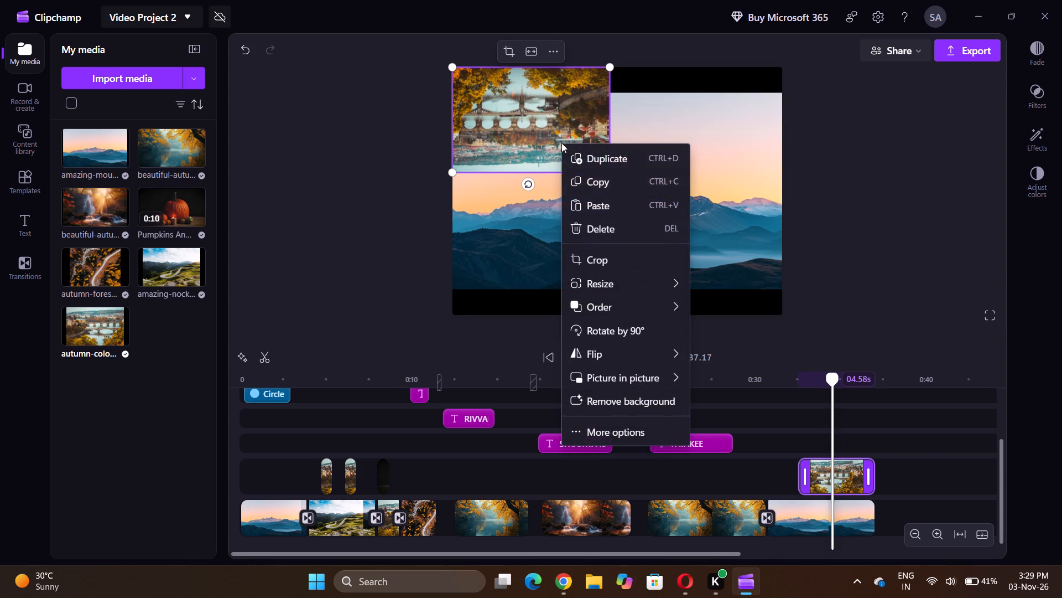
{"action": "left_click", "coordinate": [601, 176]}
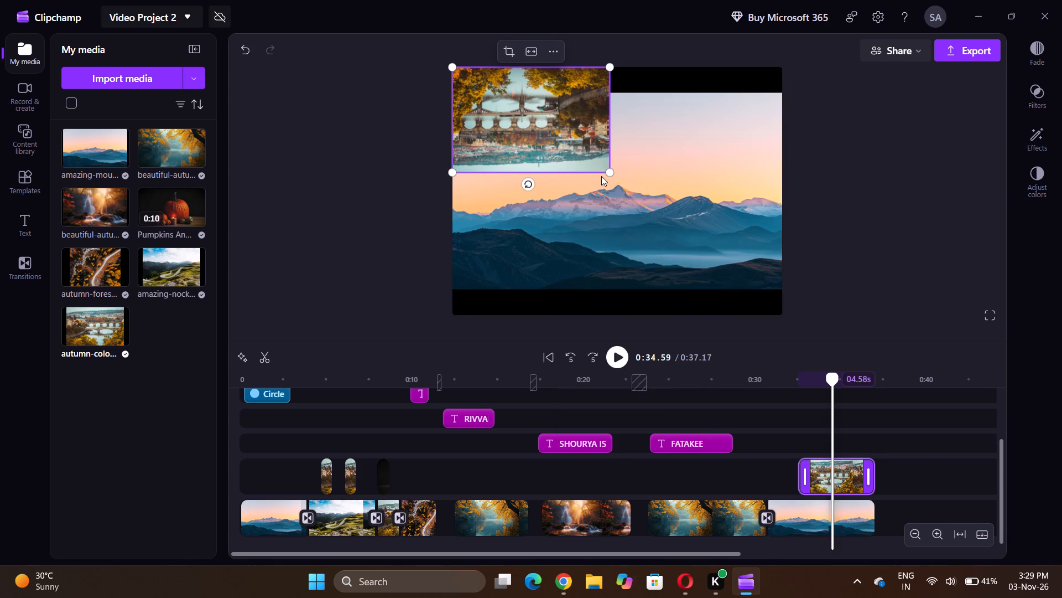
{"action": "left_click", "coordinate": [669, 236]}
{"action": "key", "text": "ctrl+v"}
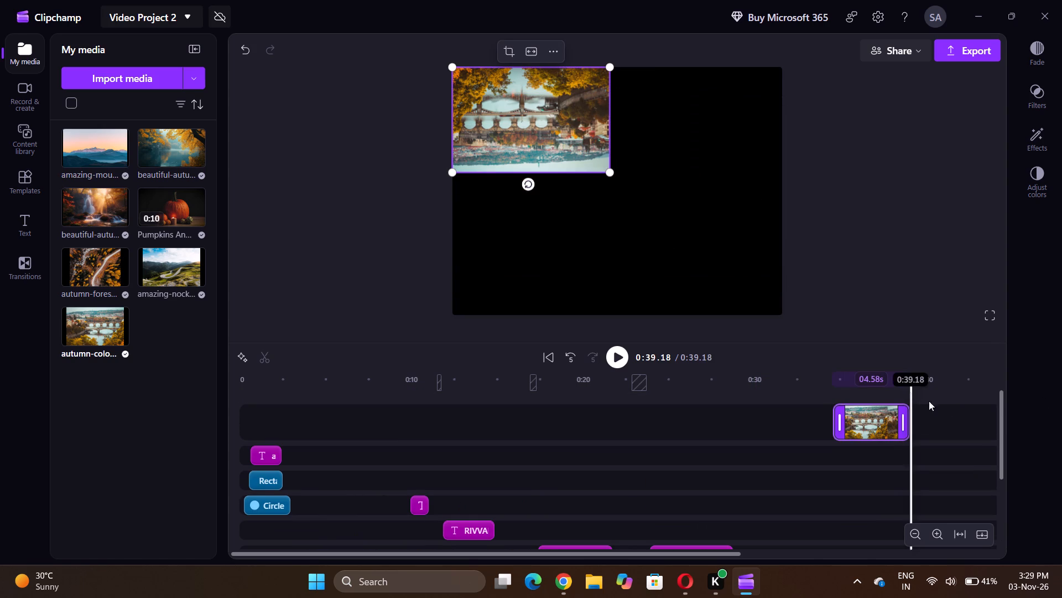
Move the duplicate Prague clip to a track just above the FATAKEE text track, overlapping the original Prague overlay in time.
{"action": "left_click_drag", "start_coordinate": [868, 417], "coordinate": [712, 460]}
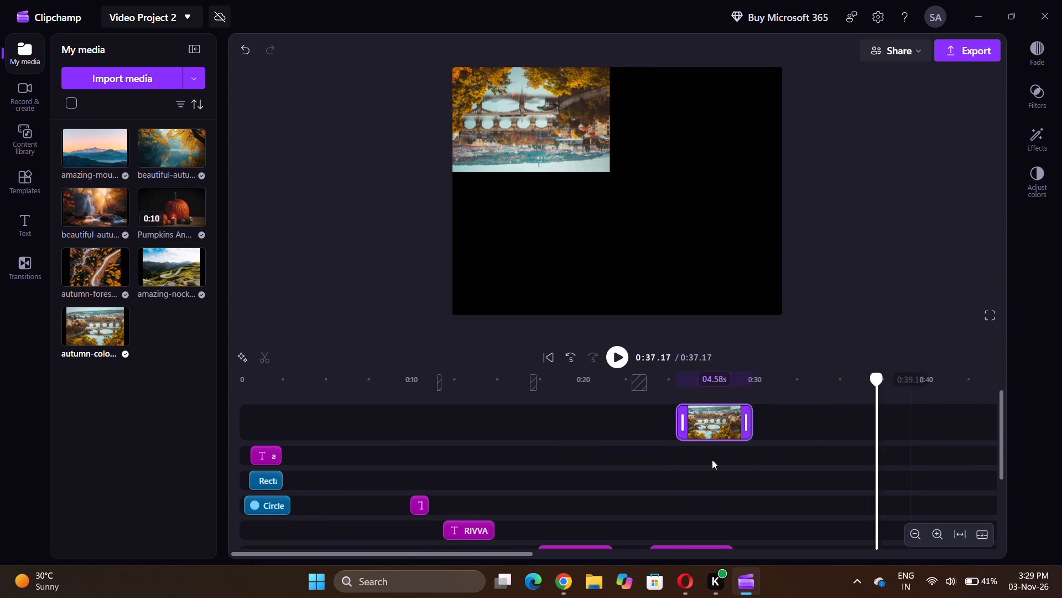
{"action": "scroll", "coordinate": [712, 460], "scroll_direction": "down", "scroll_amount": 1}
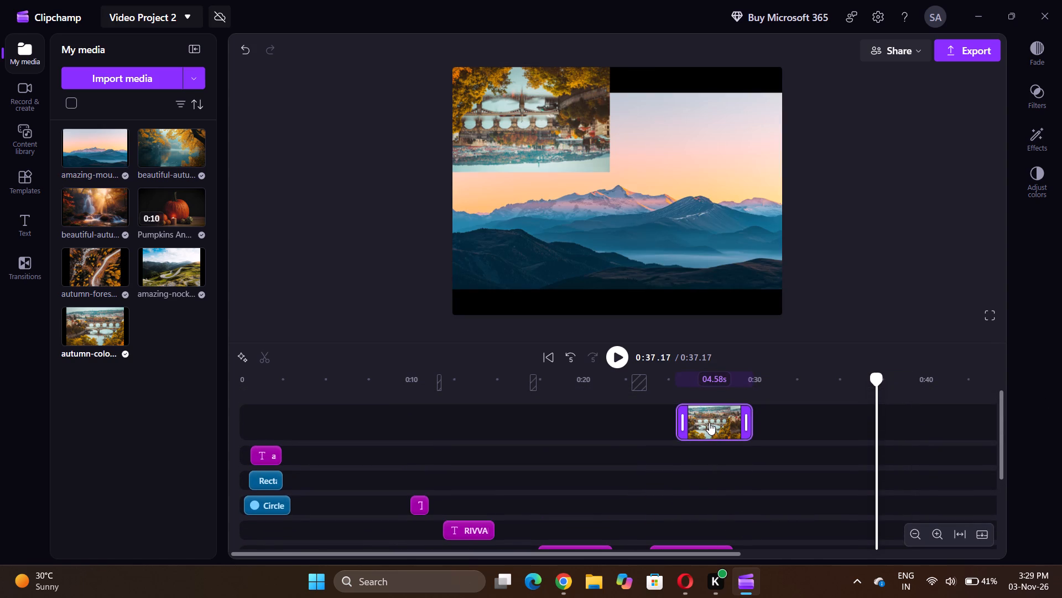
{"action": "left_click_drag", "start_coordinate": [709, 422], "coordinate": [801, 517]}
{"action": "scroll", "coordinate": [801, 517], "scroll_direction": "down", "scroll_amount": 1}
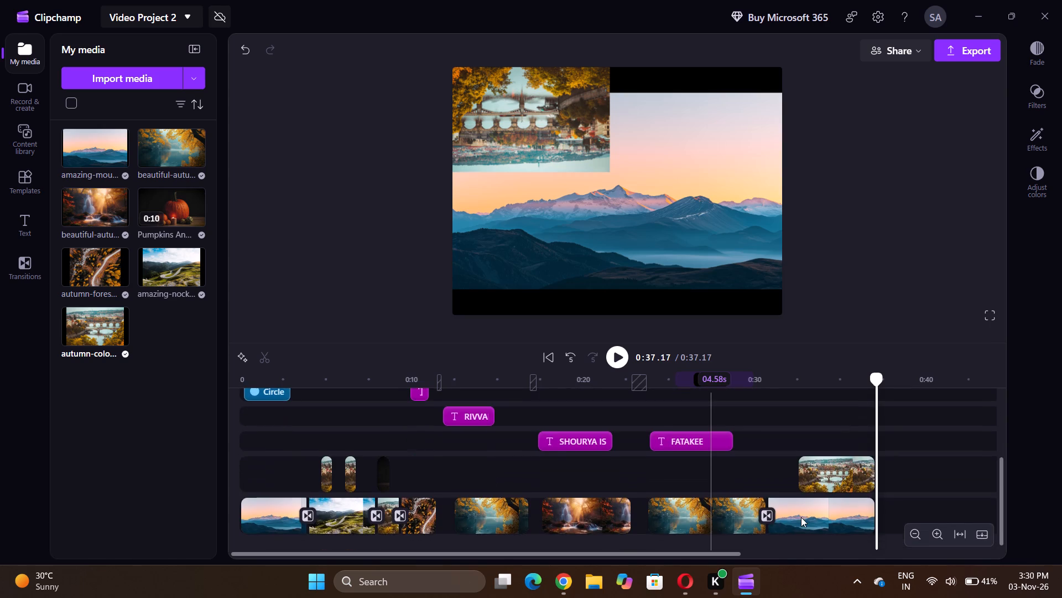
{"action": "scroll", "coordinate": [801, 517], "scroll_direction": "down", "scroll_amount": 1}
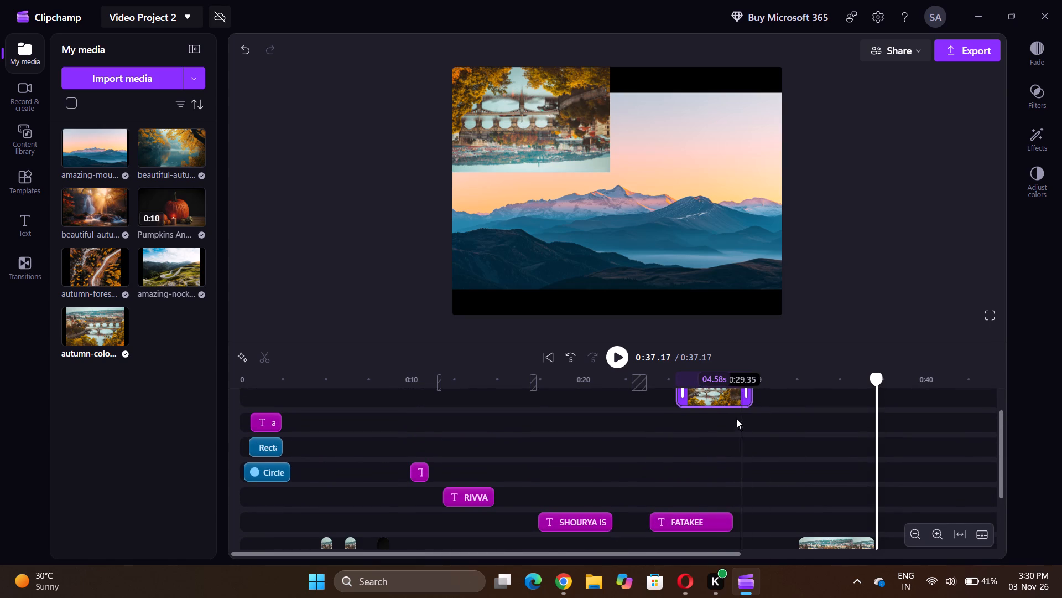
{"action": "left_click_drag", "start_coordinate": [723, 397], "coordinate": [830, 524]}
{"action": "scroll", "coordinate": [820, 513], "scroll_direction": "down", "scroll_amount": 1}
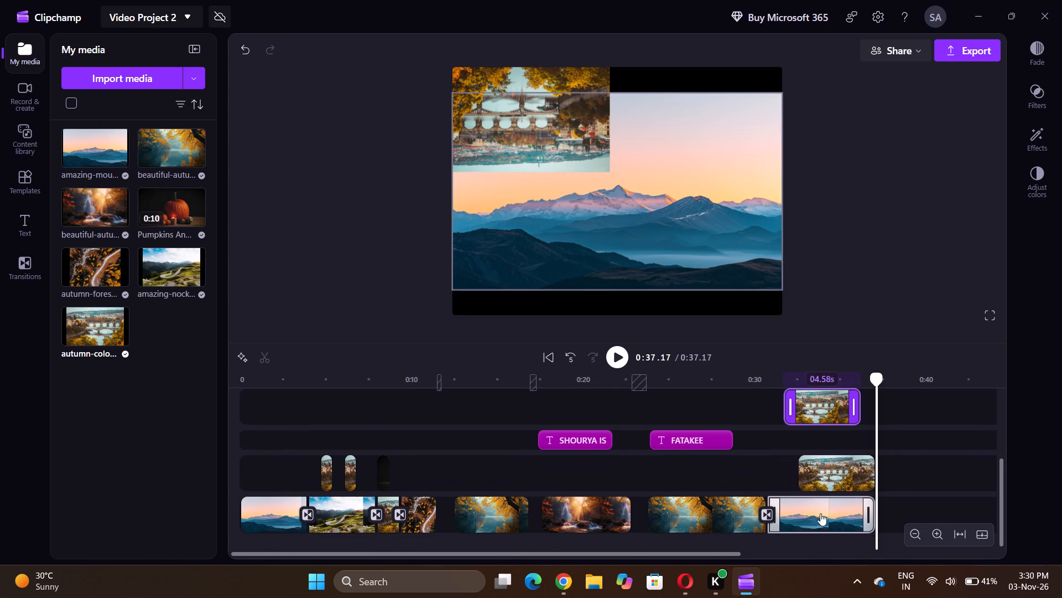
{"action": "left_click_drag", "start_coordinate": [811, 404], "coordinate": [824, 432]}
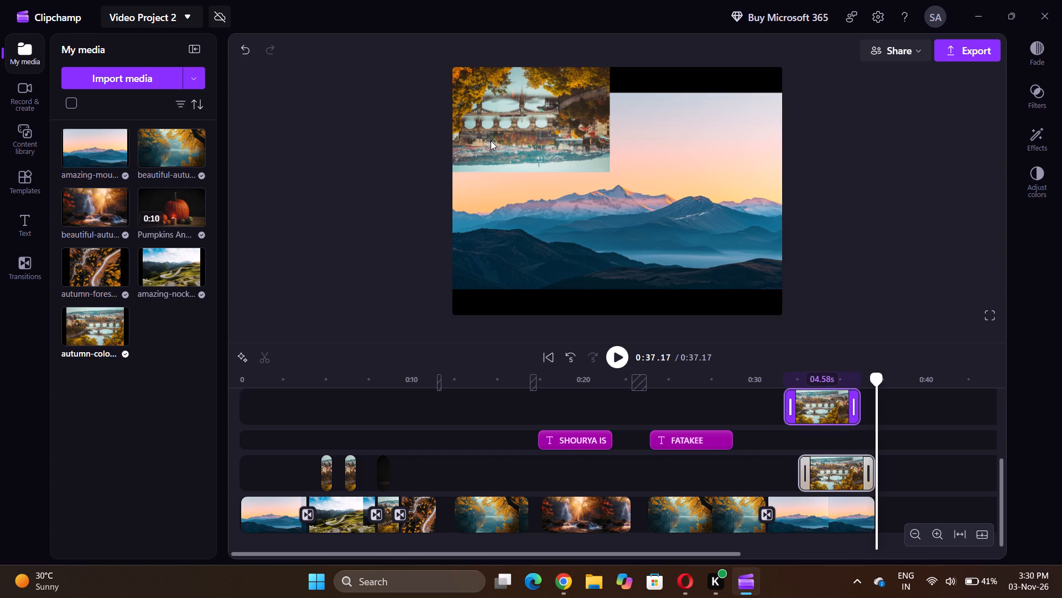
Nudge the original Prague overlay in the preview so it sits slightly past the frame's left edge, near the upper-left corner.
{"action": "left_click_drag", "start_coordinate": [491, 141], "coordinate": [486, 151]}
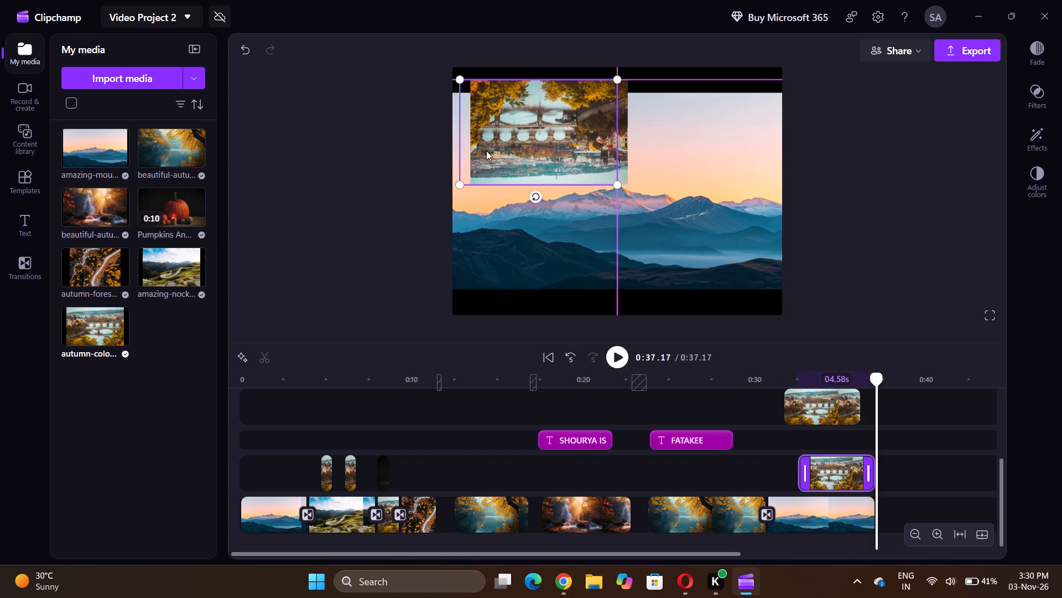
{"action": "left_click_drag", "start_coordinate": [486, 151], "coordinate": [483, 148]}
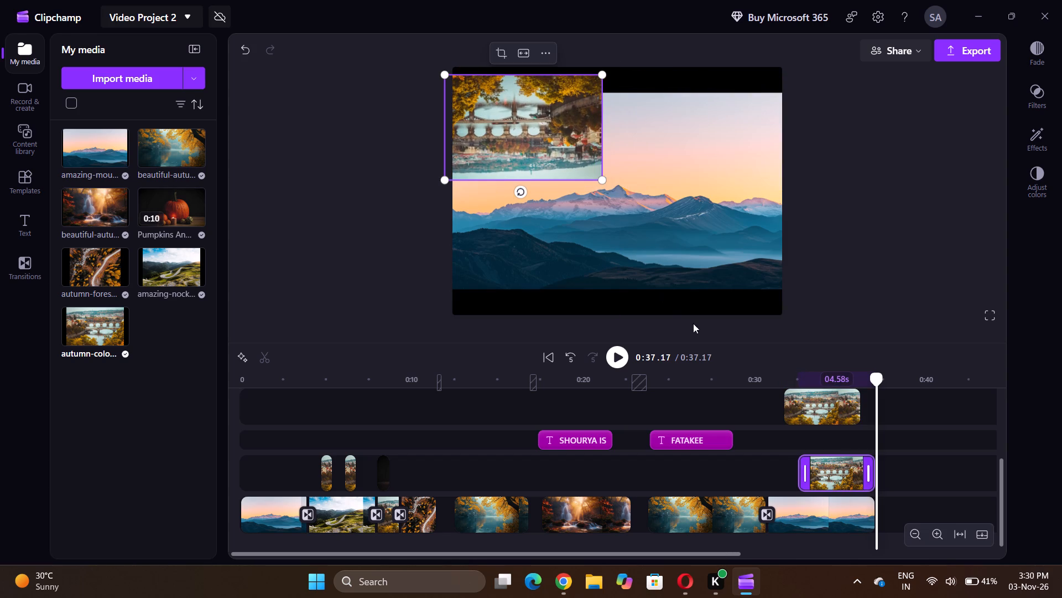
{"action": "left_click", "coordinate": [841, 484]}
{"action": "left_click", "coordinate": [537, 109]}
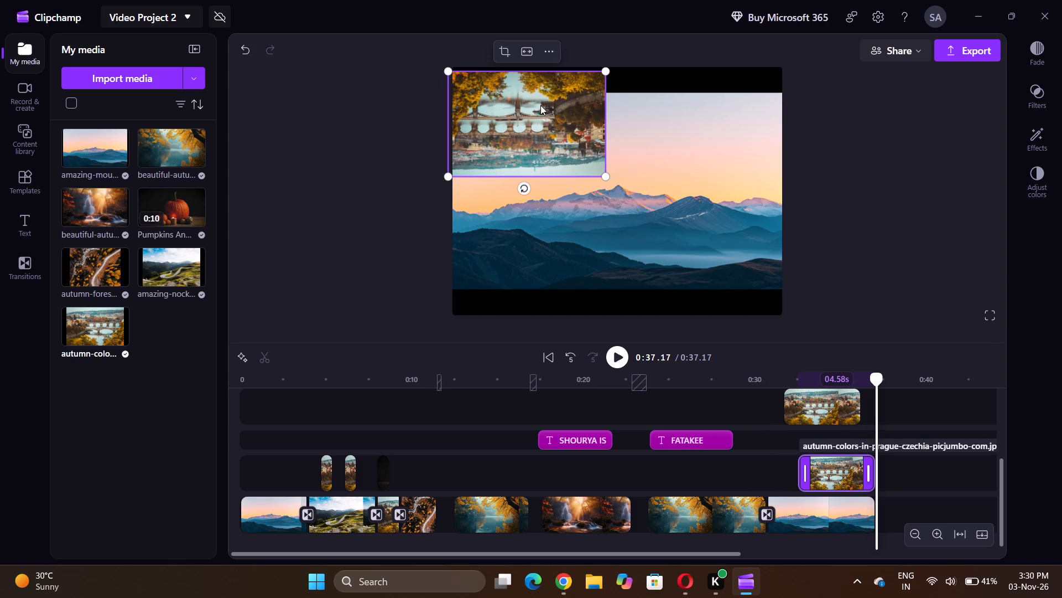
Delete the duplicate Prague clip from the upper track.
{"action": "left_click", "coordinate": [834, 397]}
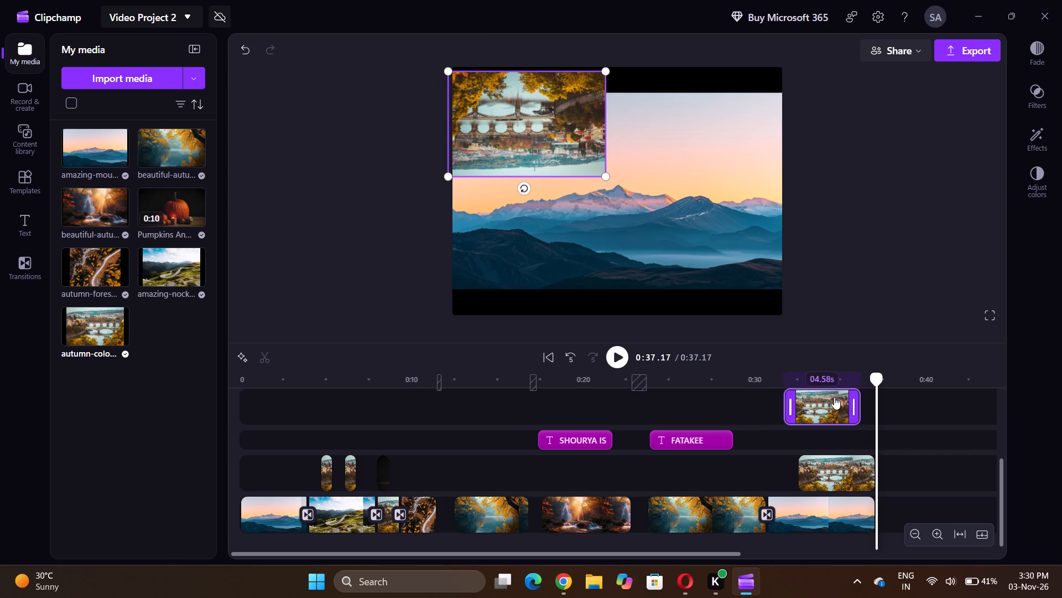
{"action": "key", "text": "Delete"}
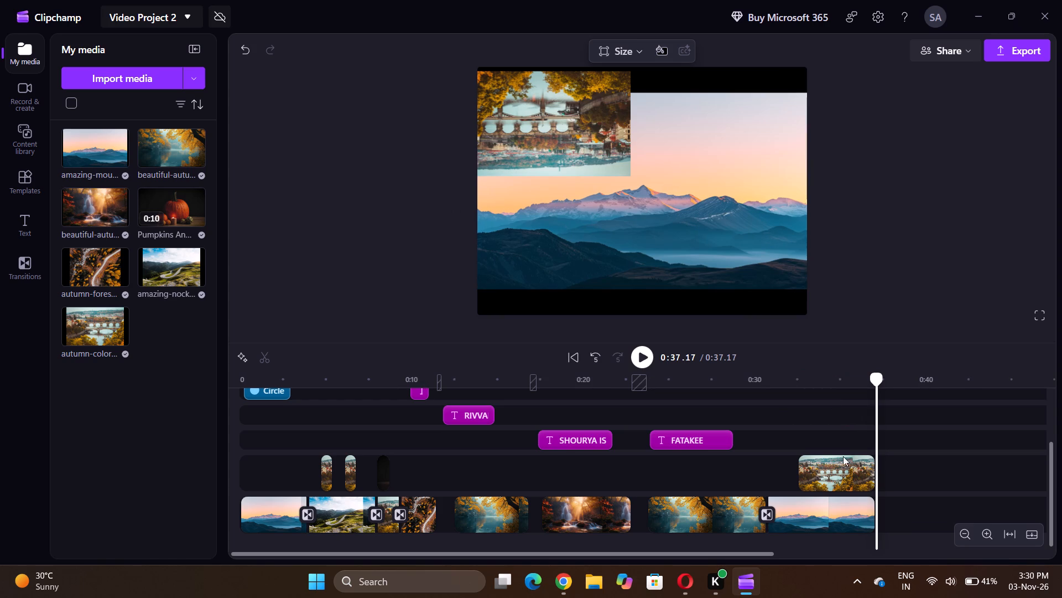
Duplicate the upside-down Prague overlay and move the copy to a new track above the FATAKEE text track, overlapping the original in time.
{"action": "left_click", "coordinate": [842, 462]}
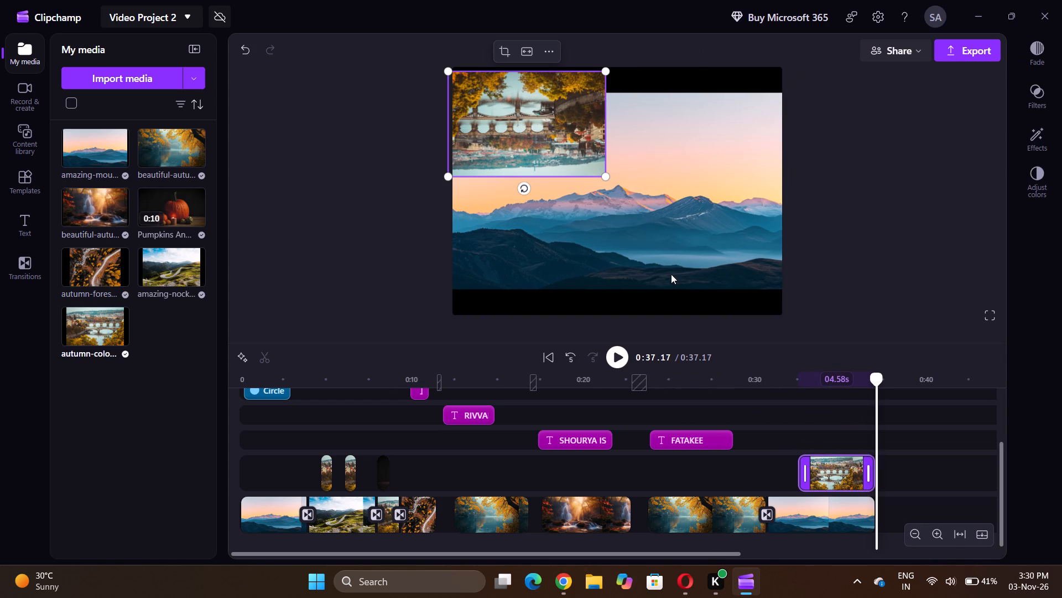
{"action": "right_click", "coordinate": [557, 163]}
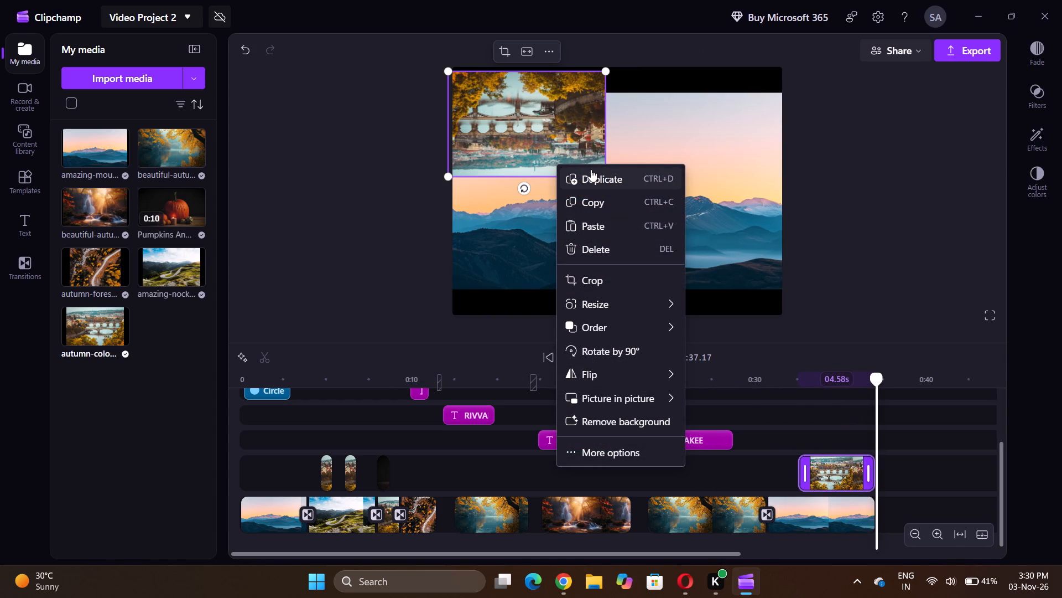
{"action": "key", "text": "ctrl+d"}
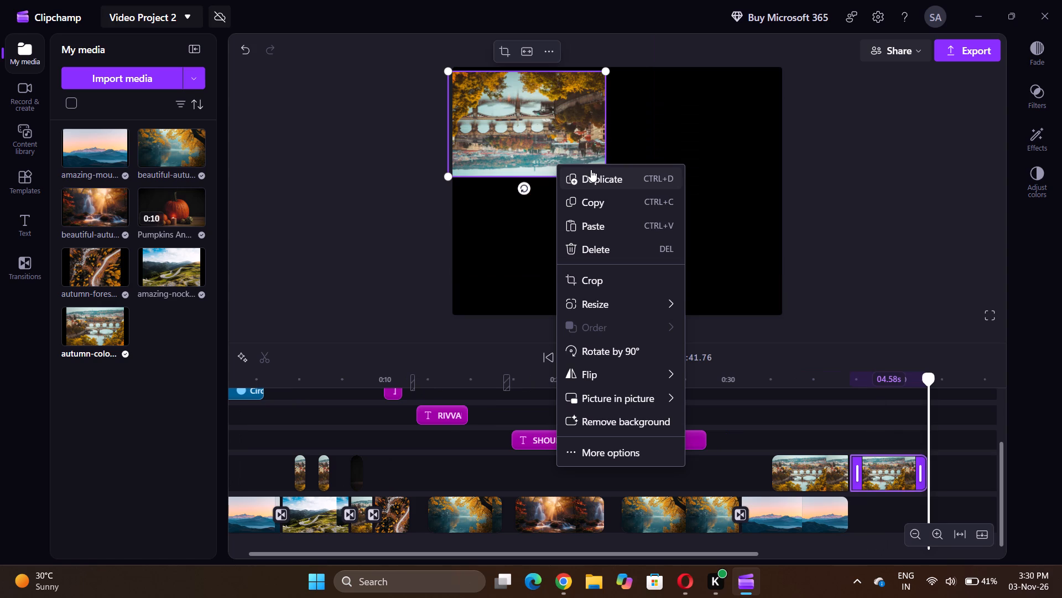
{"action": "left_click_drag", "start_coordinate": [889, 465], "coordinate": [814, 430]}
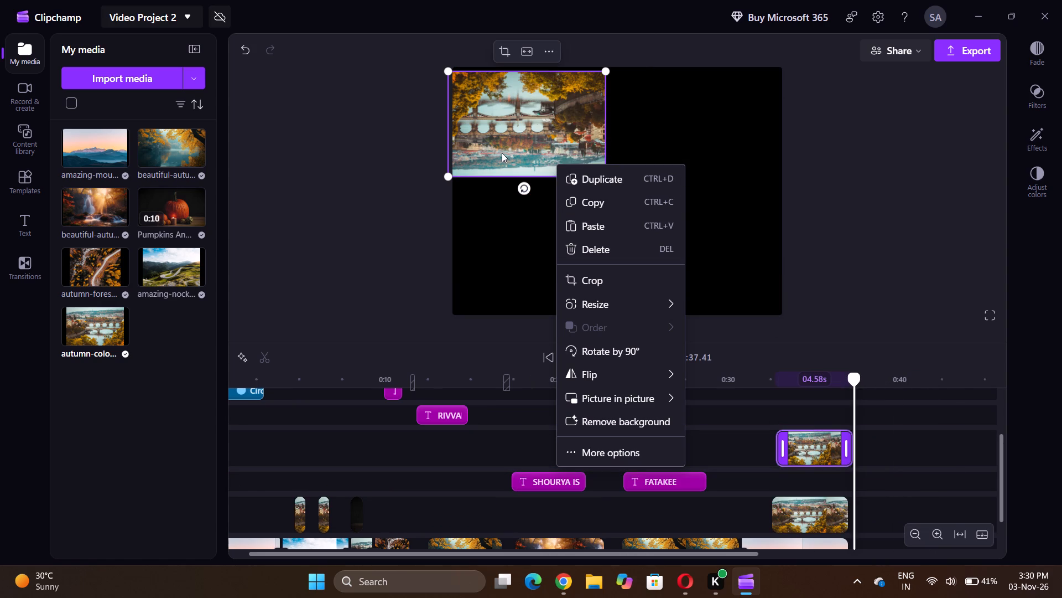
Move the duplicate Prague overlay slightly up in the preview so its left edge sits flush in the frame's upper-left corner.
{"action": "left_click_drag", "start_coordinate": [502, 153], "coordinate": [503, 142]}
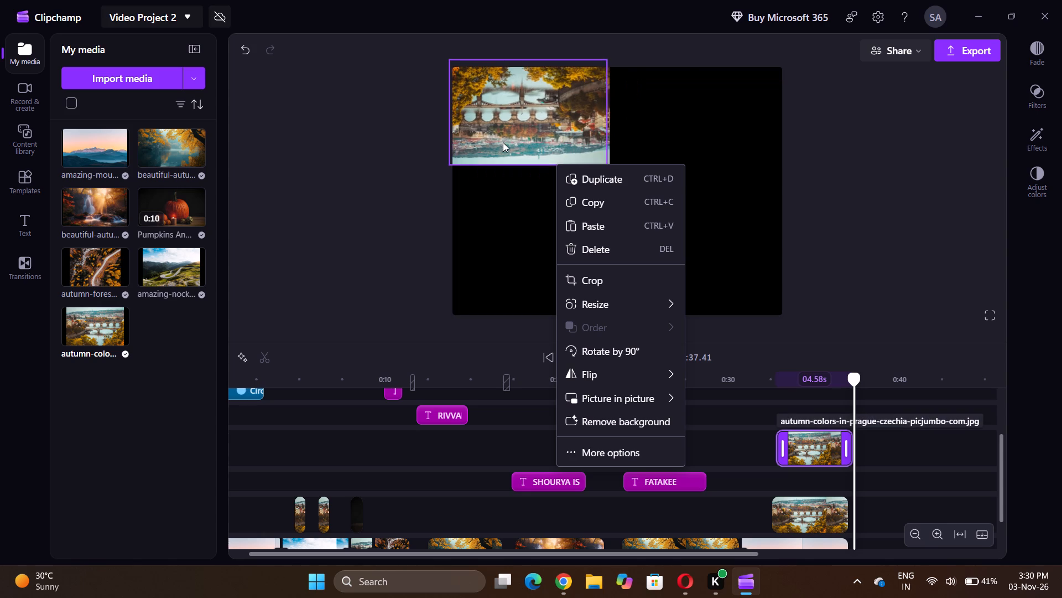
{"action": "left_click_drag", "start_coordinate": [503, 142], "coordinate": [503, 143]}
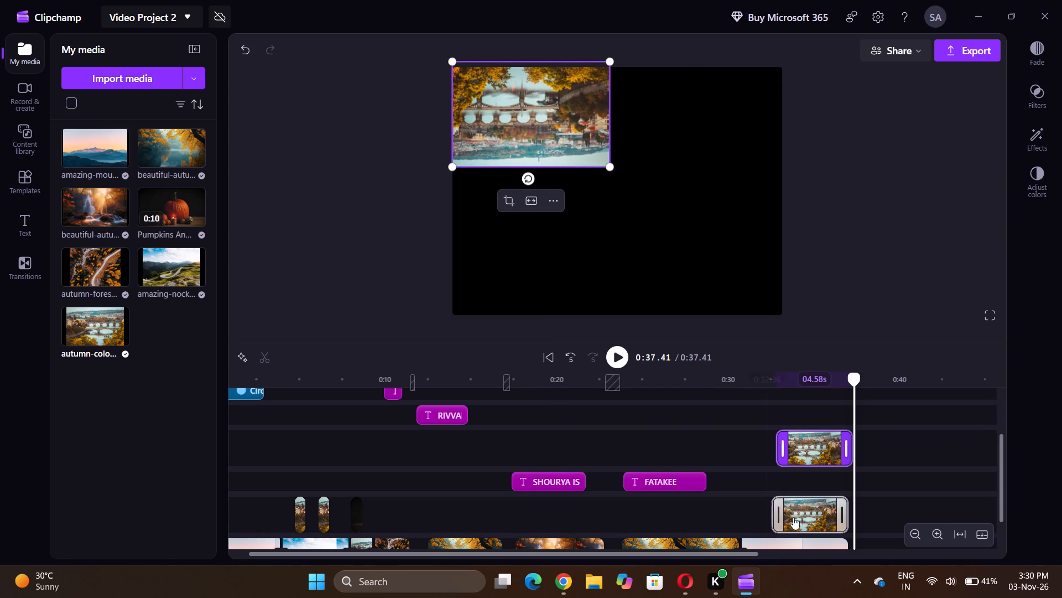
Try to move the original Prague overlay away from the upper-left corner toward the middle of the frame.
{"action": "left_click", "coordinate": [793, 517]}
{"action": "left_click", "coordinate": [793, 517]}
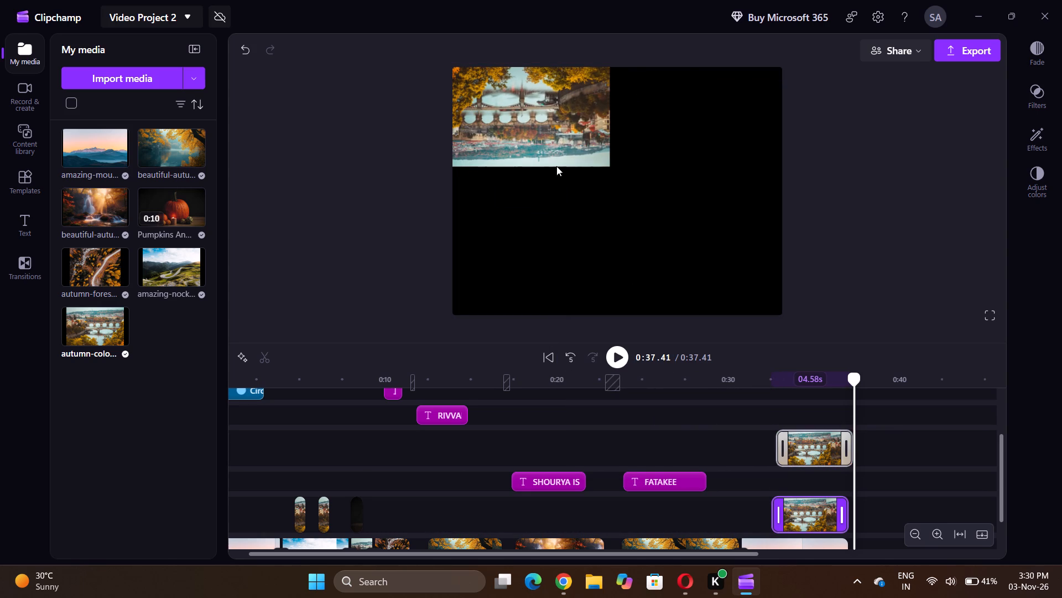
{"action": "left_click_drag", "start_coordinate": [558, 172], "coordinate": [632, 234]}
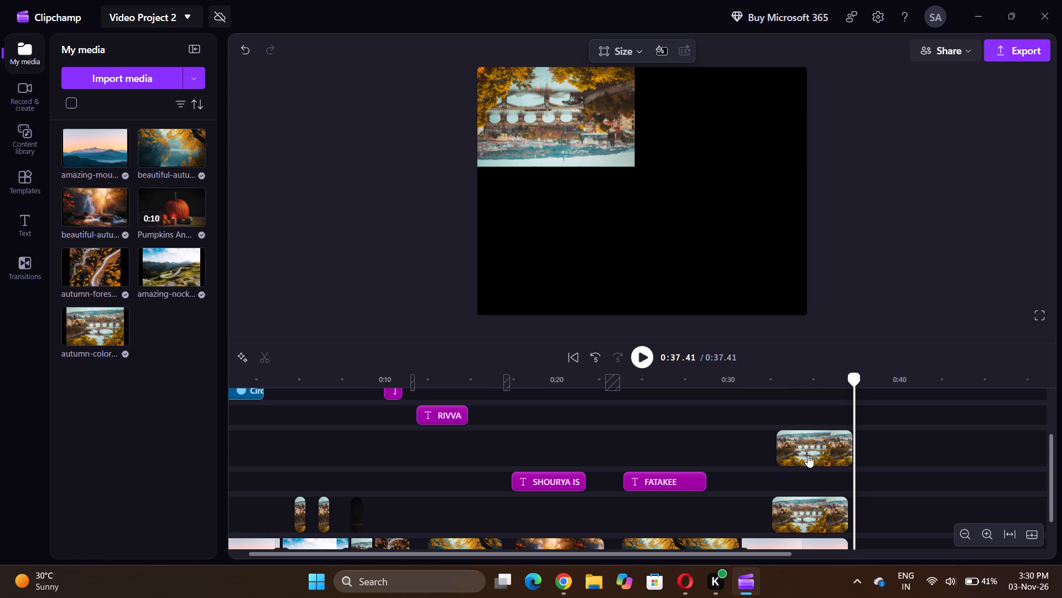
Shift the duplicate Prague clip slightly earlier on its track to align with the original clip, ending at 0:37.17.
{"action": "left_click_drag", "start_coordinate": [819, 458], "coordinate": [811, 456]}
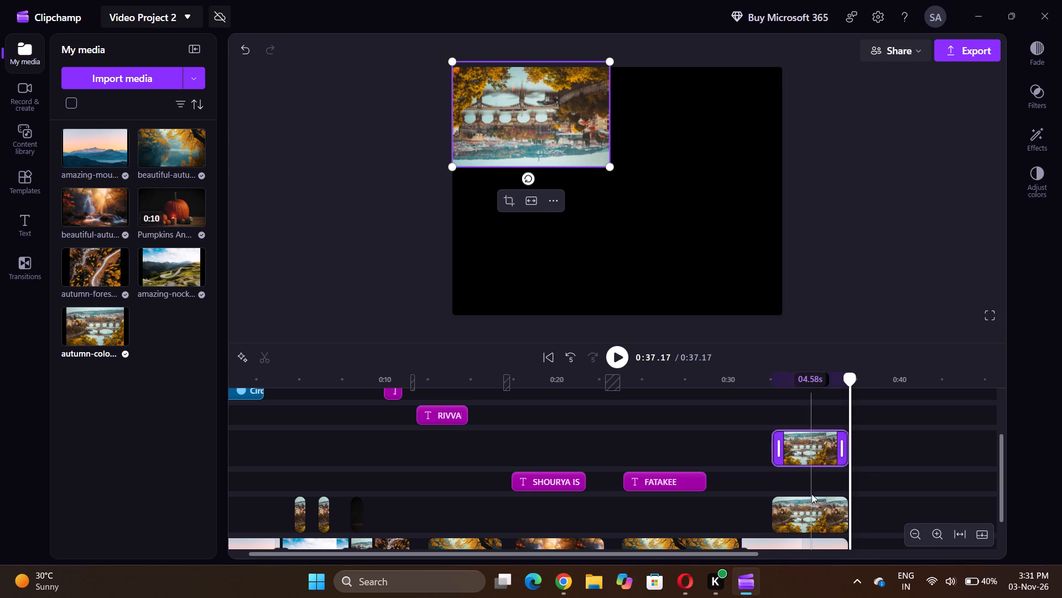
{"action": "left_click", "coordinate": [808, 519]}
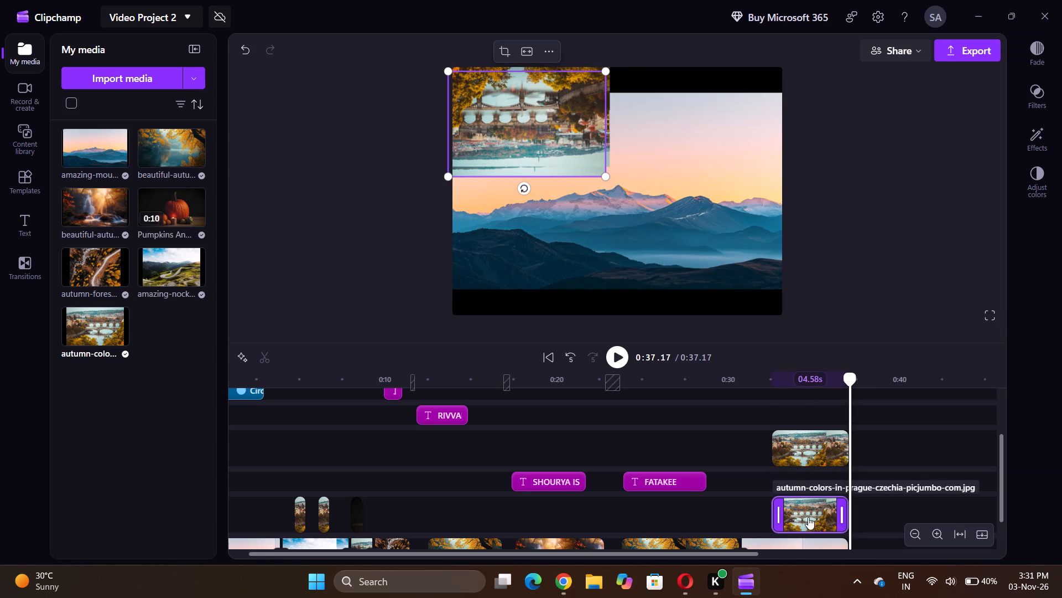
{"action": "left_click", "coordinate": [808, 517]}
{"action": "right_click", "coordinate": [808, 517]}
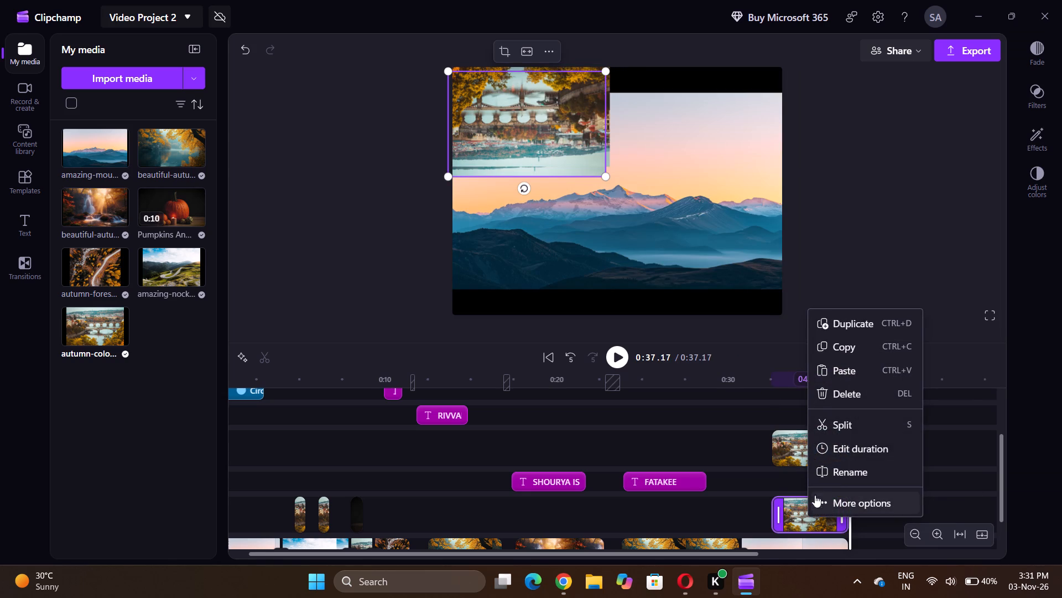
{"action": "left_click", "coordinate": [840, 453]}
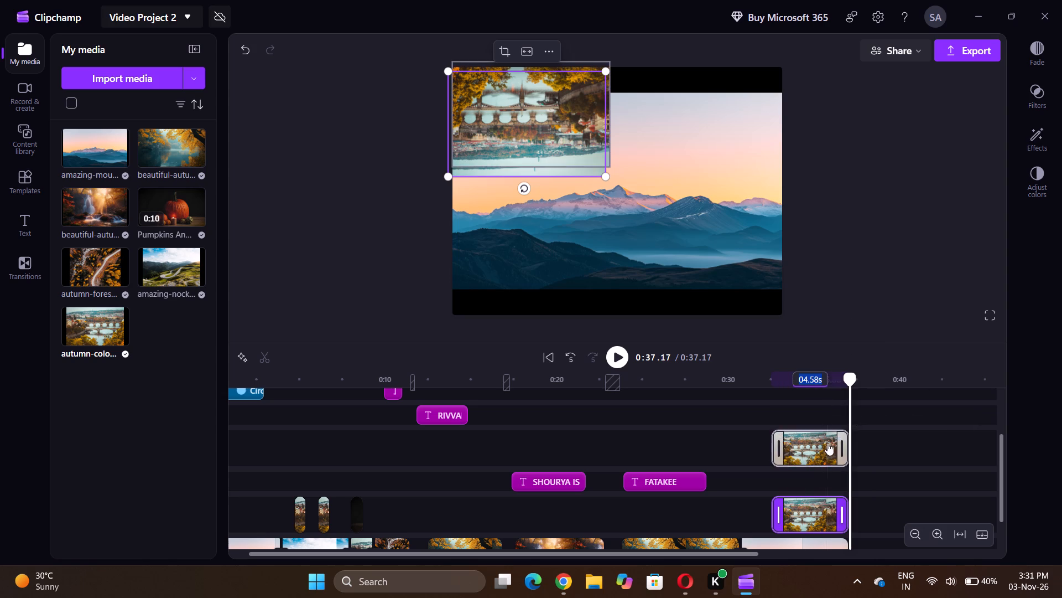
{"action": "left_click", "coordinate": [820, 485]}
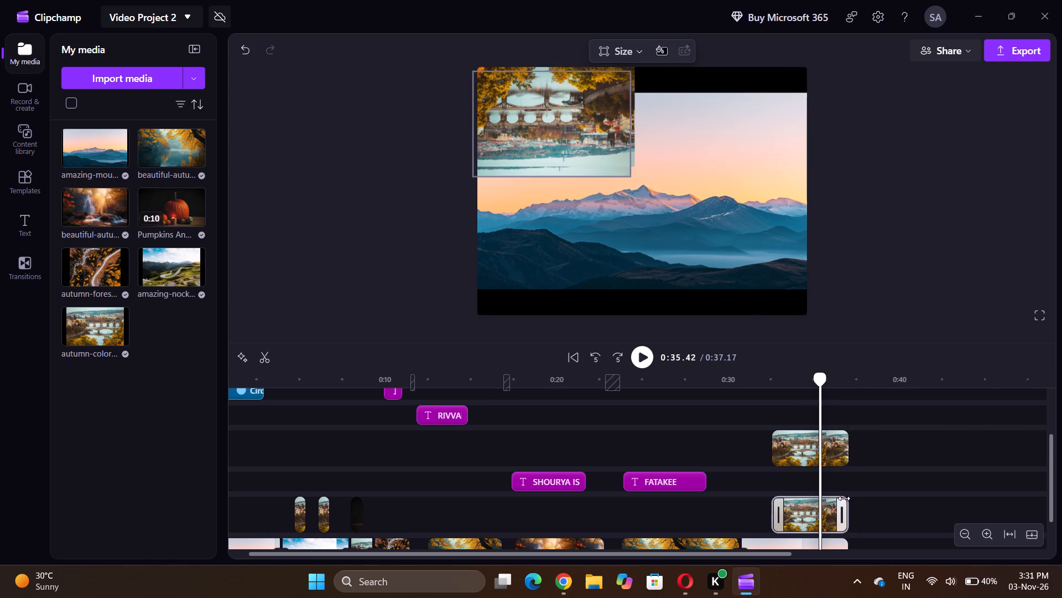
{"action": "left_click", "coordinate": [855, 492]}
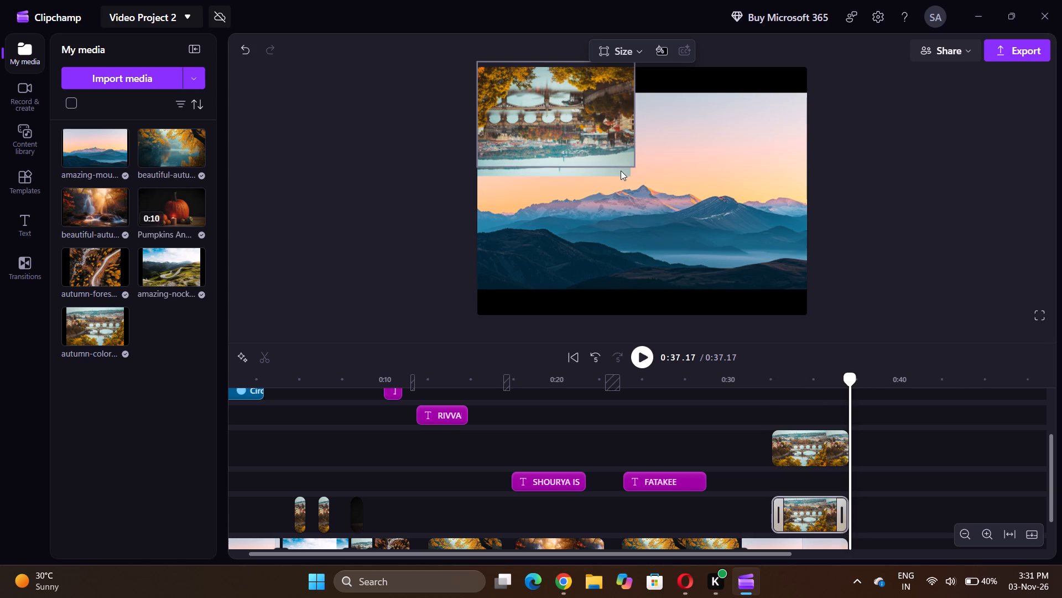
Place the original Prague overlay beside the duplicate along the frame's top edge and shrink it slightly so their bottom edges line up.
{"action": "left_click_drag", "start_coordinate": [621, 171], "coordinate": [780, 169]}
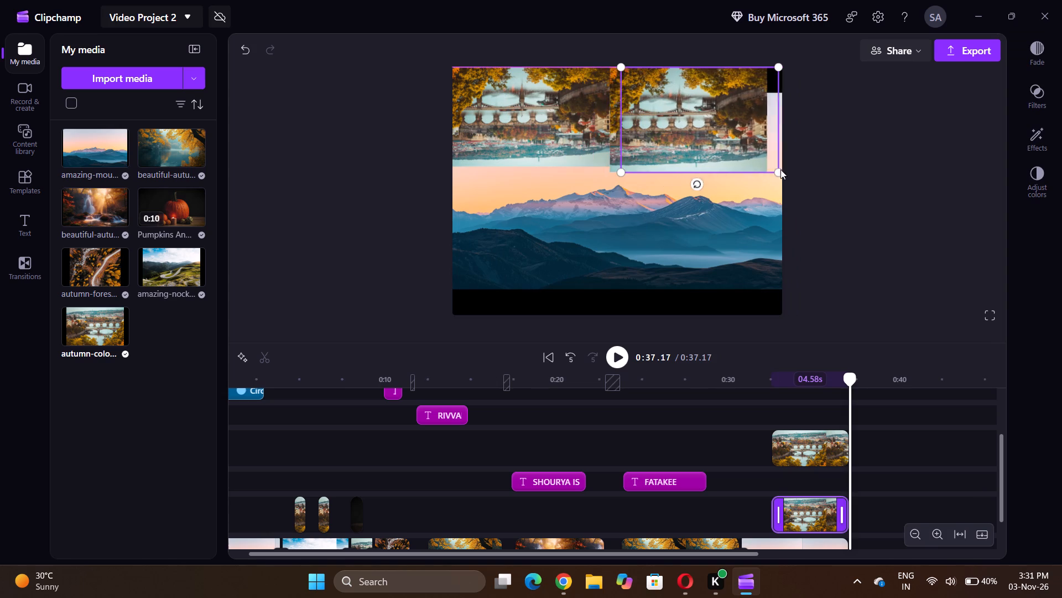
{"action": "left_click_drag", "start_coordinate": [780, 169], "coordinate": [762, 167]}
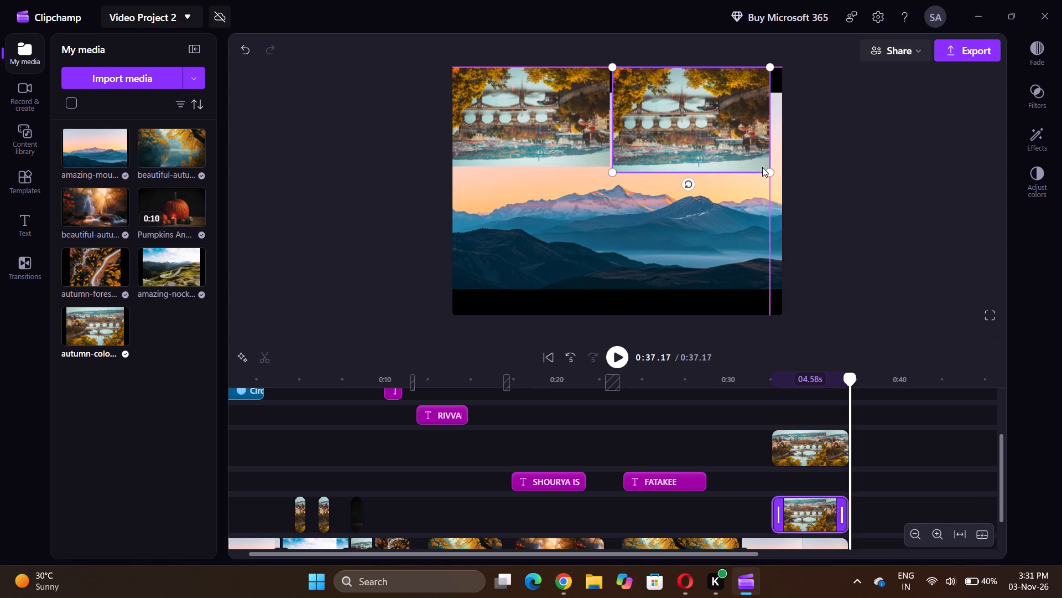
{"action": "left_click_drag", "start_coordinate": [762, 167], "coordinate": [759, 168]}
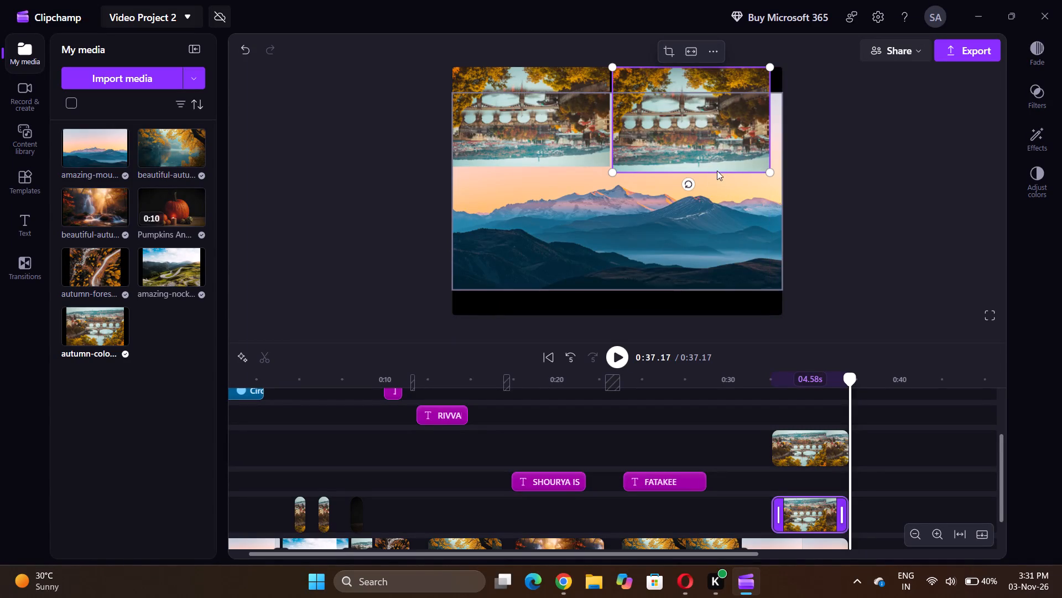
{"action": "left_click_drag", "start_coordinate": [770, 170], "coordinate": [764, 166]}
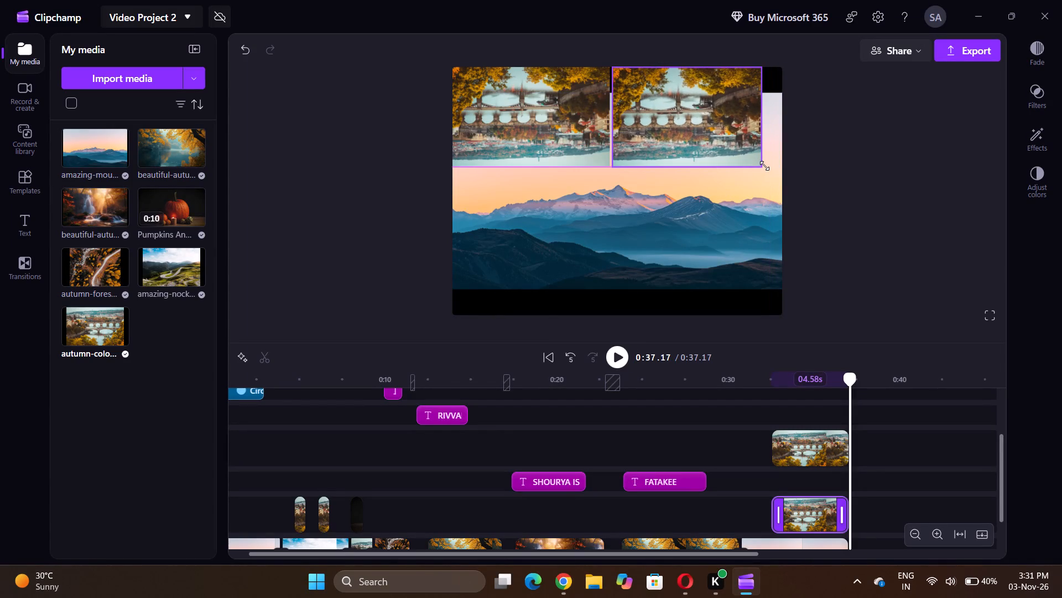
{"action": "left_click_drag", "start_coordinate": [764, 166], "coordinate": [764, 167]}
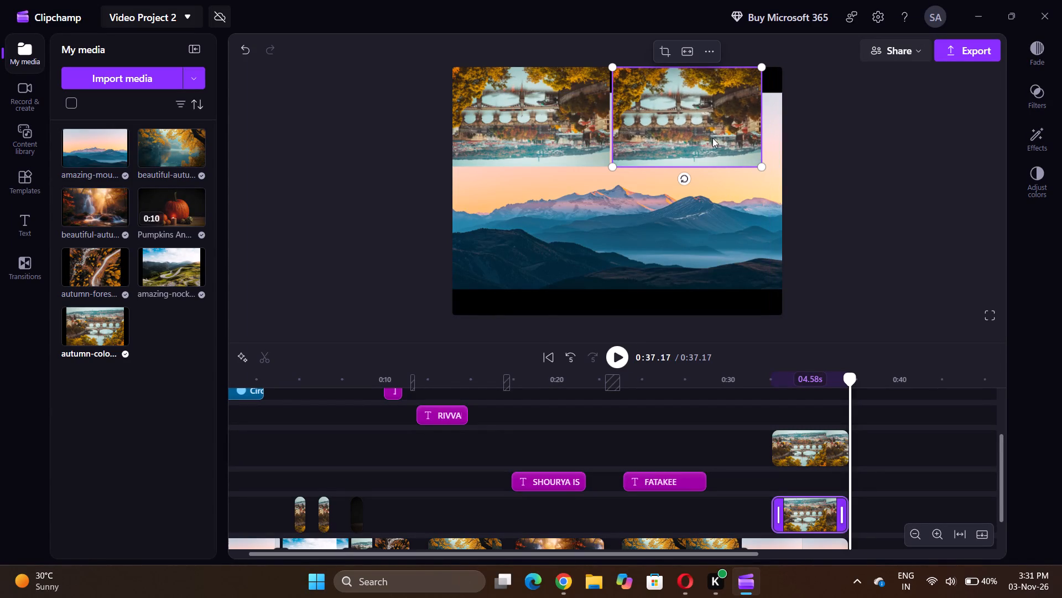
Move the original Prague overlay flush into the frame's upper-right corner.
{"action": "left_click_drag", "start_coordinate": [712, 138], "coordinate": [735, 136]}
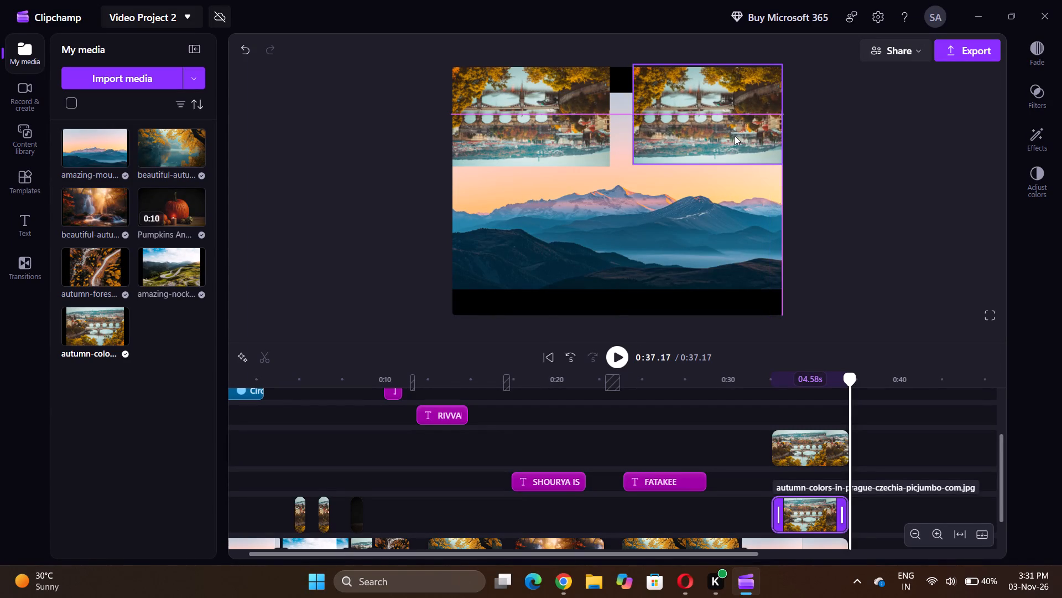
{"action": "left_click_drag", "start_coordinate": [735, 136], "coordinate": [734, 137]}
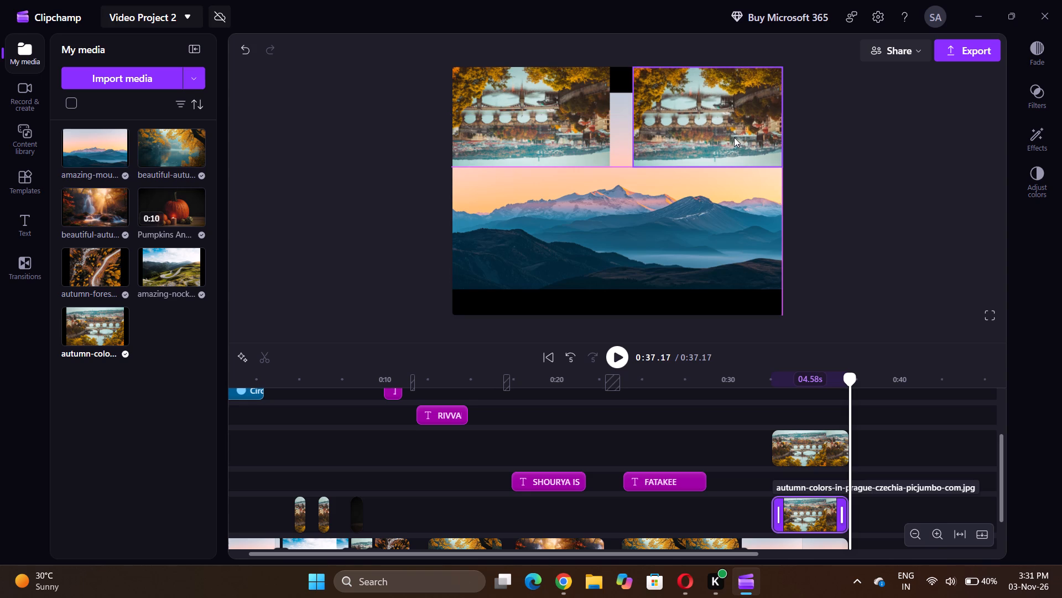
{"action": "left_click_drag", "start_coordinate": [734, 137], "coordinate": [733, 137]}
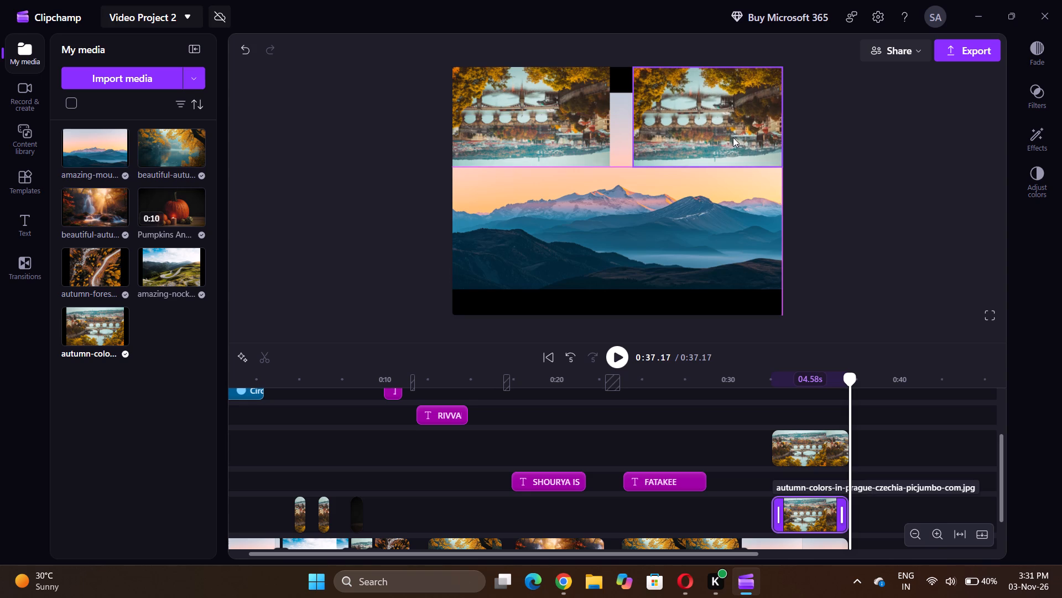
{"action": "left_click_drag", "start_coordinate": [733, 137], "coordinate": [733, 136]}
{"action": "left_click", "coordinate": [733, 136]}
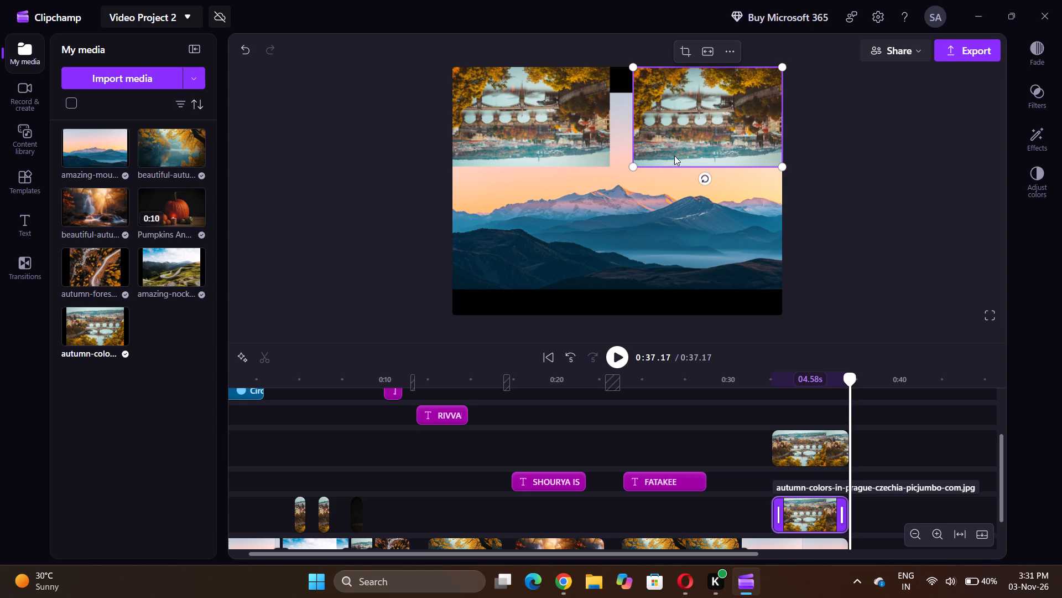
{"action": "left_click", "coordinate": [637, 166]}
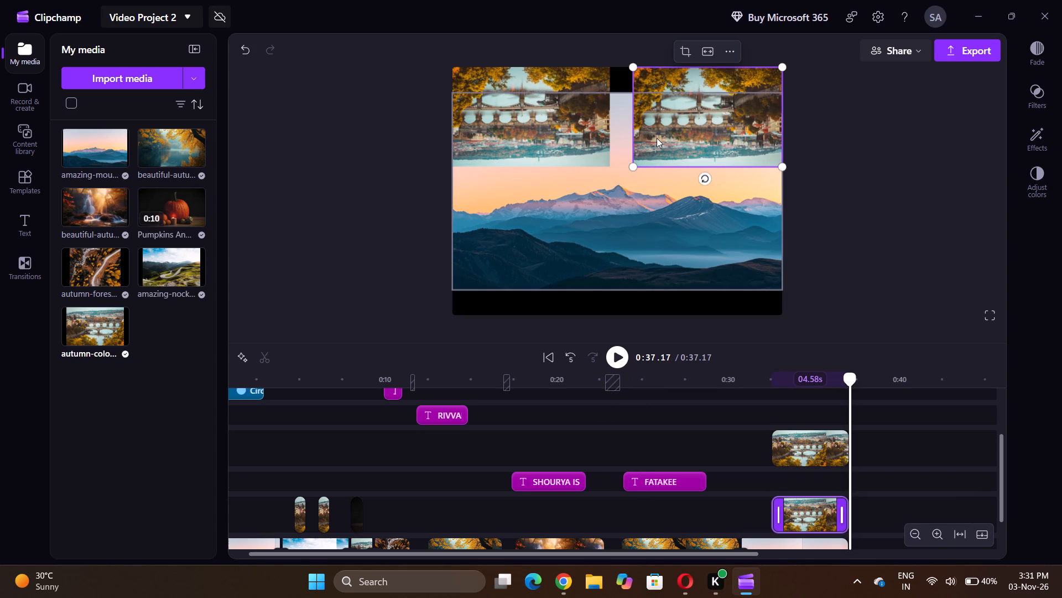
Rotate the original Prague overlay by 180° so the bridge image stands upright.
{"action": "left_click_drag", "start_coordinate": [706, 178], "coordinate": [617, 141]}
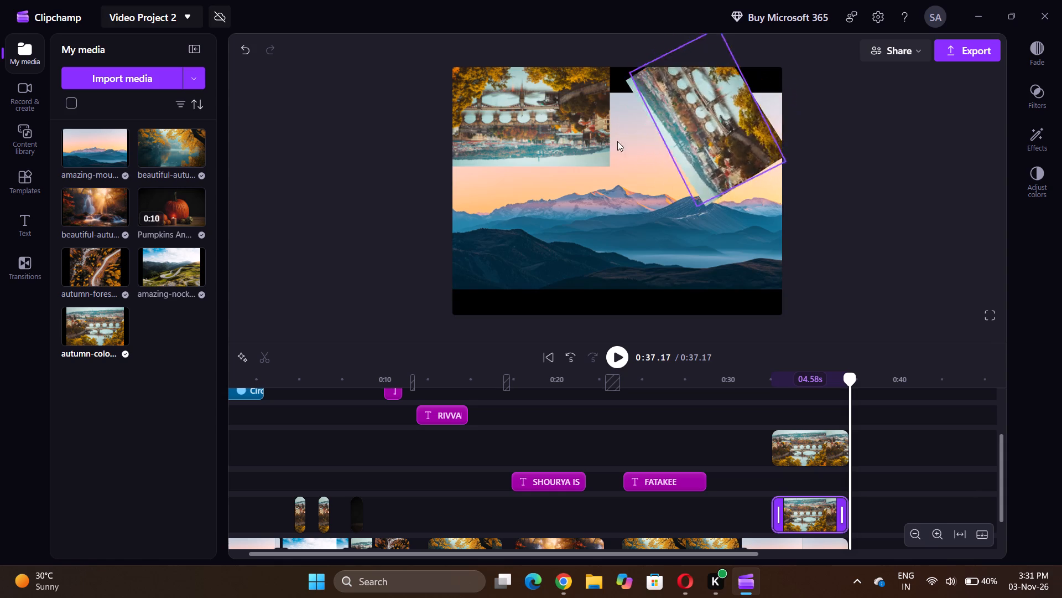
{"action": "left_click_drag", "start_coordinate": [617, 141], "coordinate": [695, 34]}
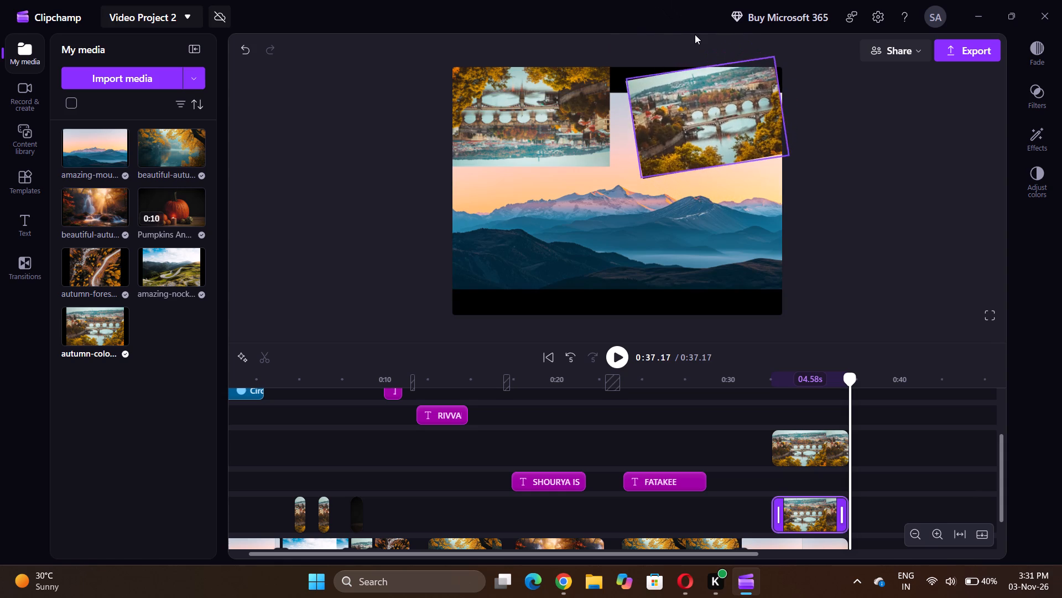
{"action": "left_click_drag", "start_coordinate": [695, 34], "coordinate": [712, 48]}
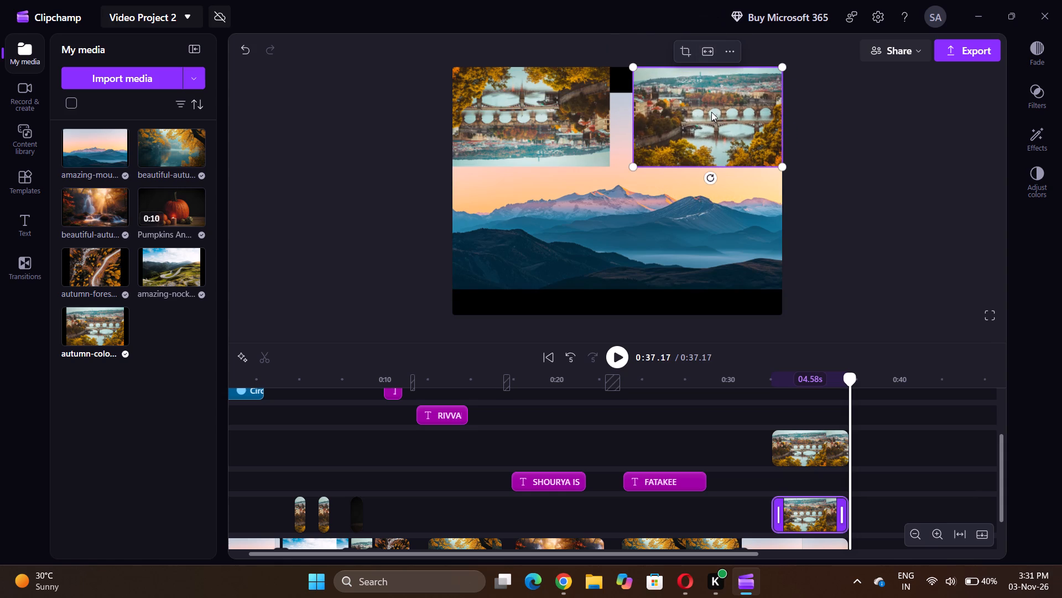
Move the upright Prague overlay flush into the frame's lower-left corner.
{"action": "left_click_drag", "start_coordinate": [711, 112], "coordinate": [553, 237]}
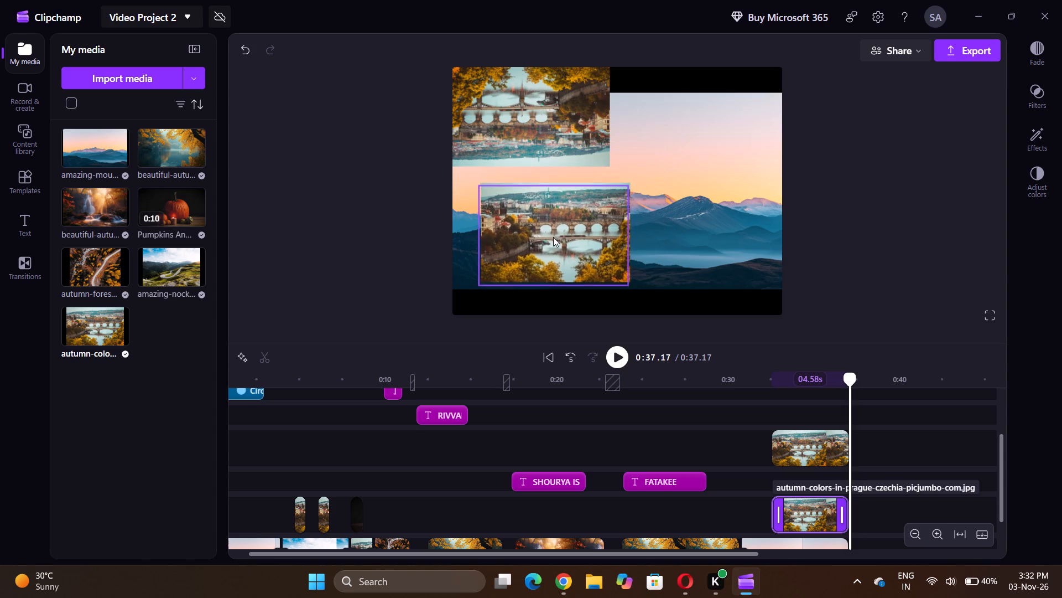
{"action": "left_click_drag", "start_coordinate": [553, 237], "coordinate": [534, 259]}
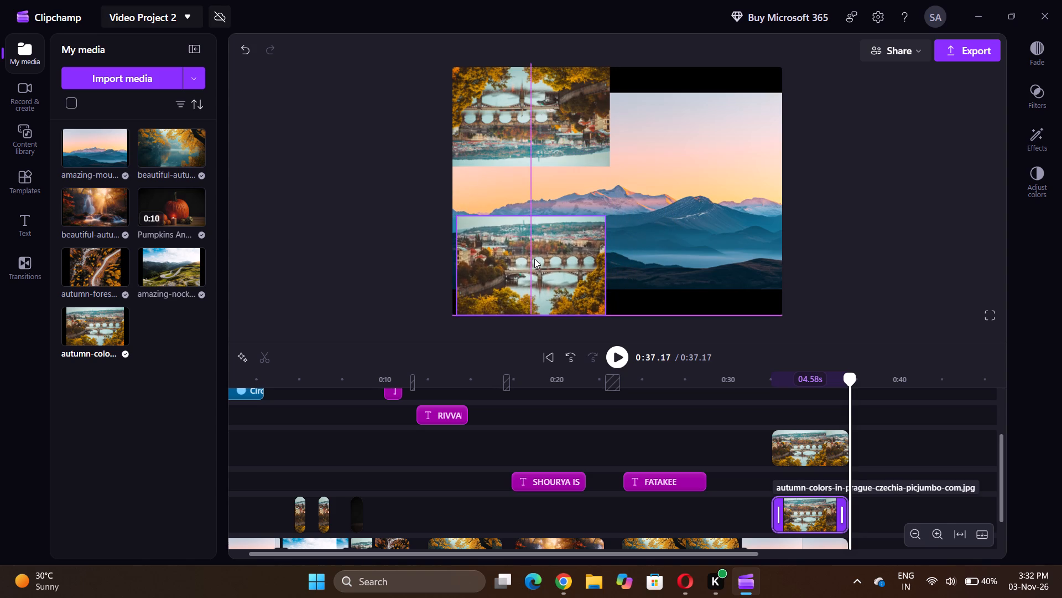
{"action": "left_click_drag", "start_coordinate": [534, 259], "coordinate": [530, 258]}
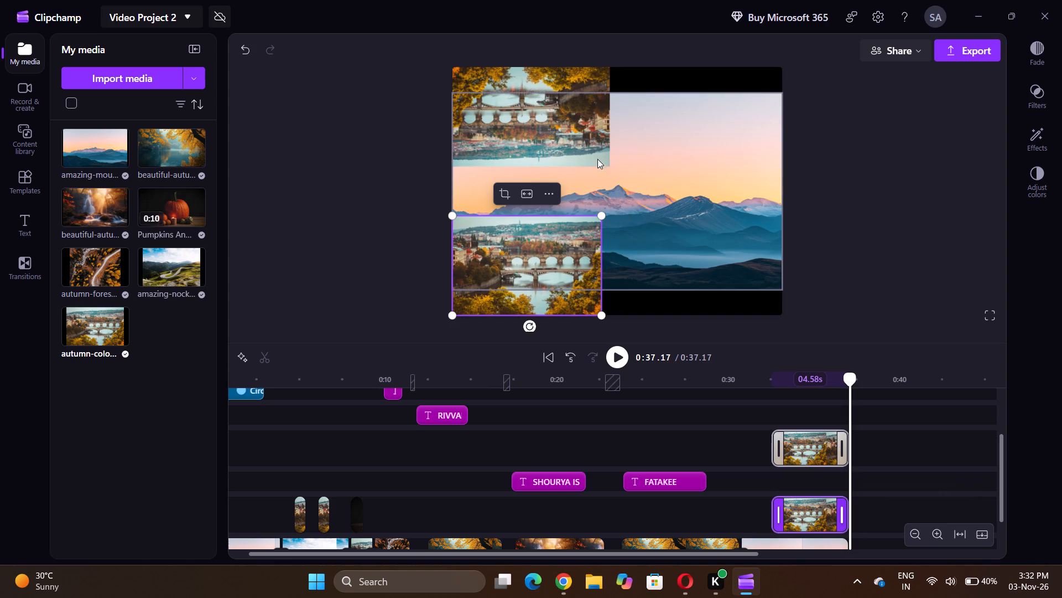
Enlarge the upside-down Prague overlay in the frame's upper-left corner until its bottom edge meets the upright overlay's top edge.
{"action": "left_click", "coordinate": [596, 156]}
{"action": "left_click_drag", "start_coordinate": [612, 169], "coordinate": [690, 188]}
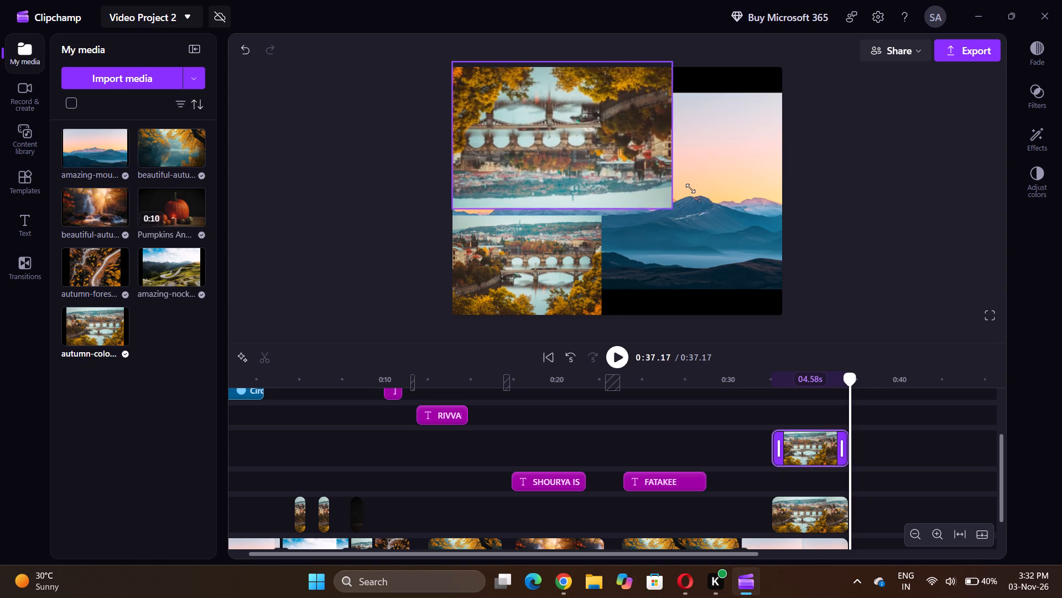
{"action": "left_click_drag", "start_coordinate": [690, 188], "coordinate": [751, 191]}
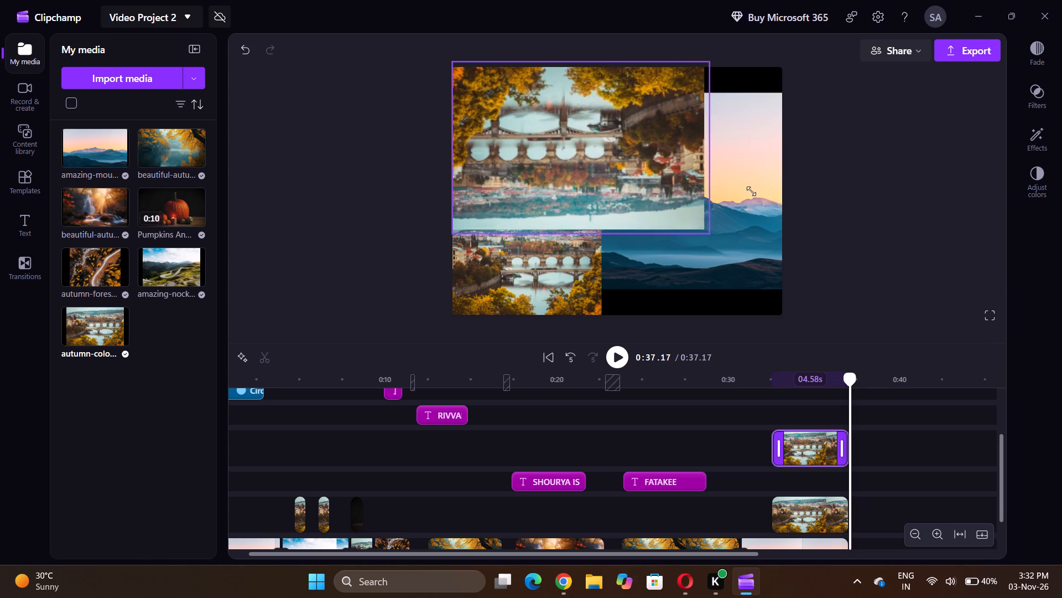
{"action": "left_click_drag", "start_coordinate": [751, 191], "coordinate": [726, 172]}
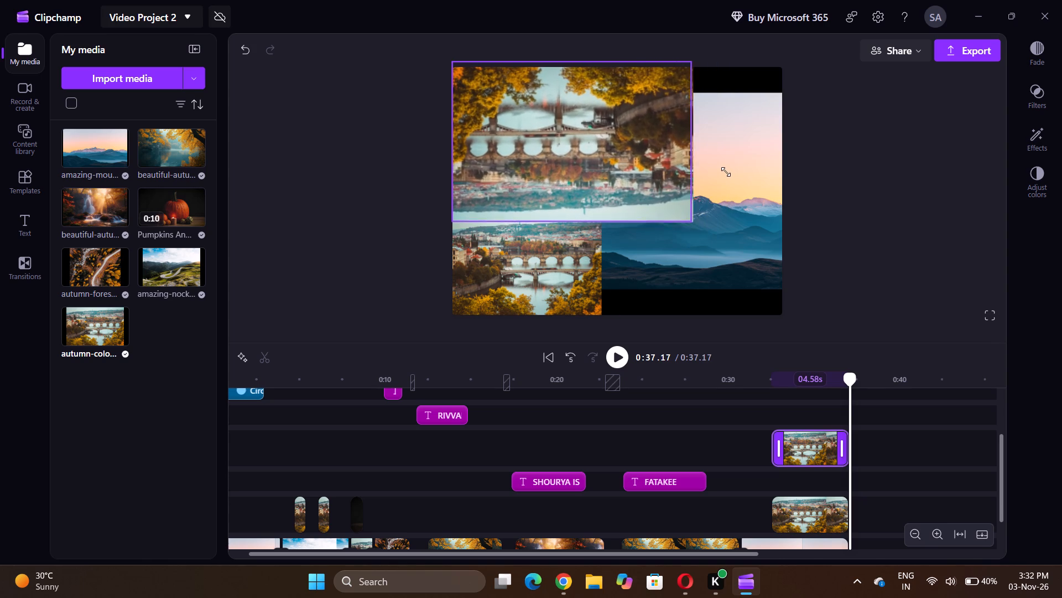
{"action": "left_click_drag", "start_coordinate": [726, 172], "coordinate": [717, 164]}
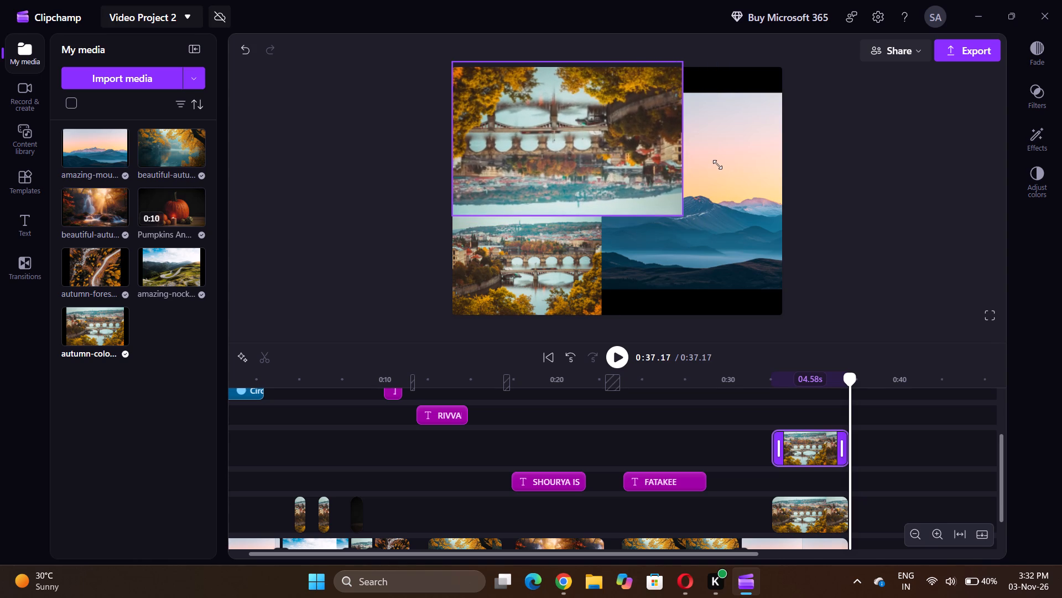
{"action": "left_click_drag", "start_coordinate": [717, 164], "coordinate": [727, 172]}
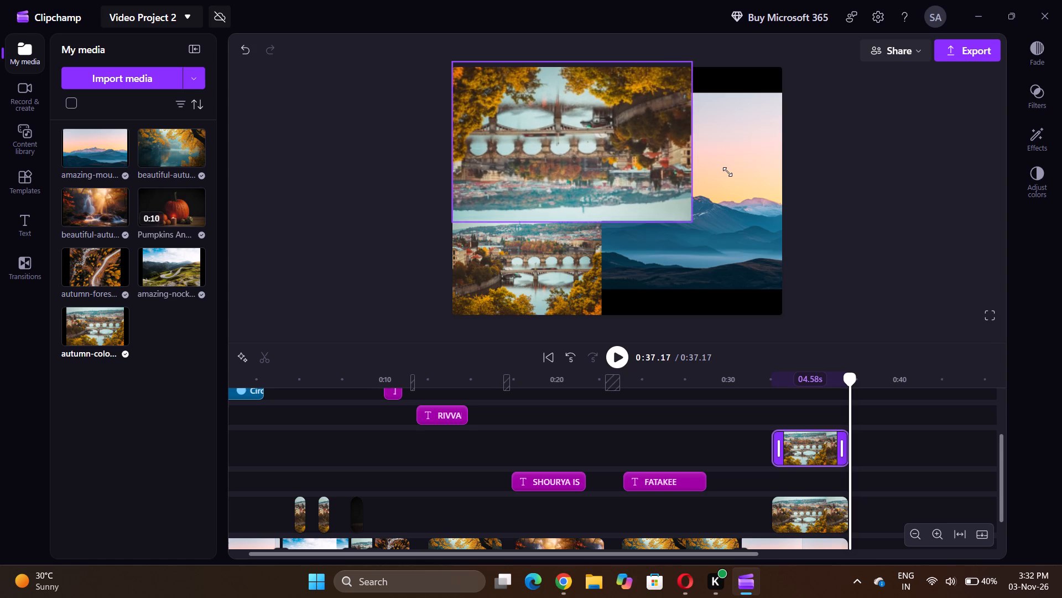
{"action": "left_click_drag", "start_coordinate": [727, 172], "coordinate": [737, 174]}
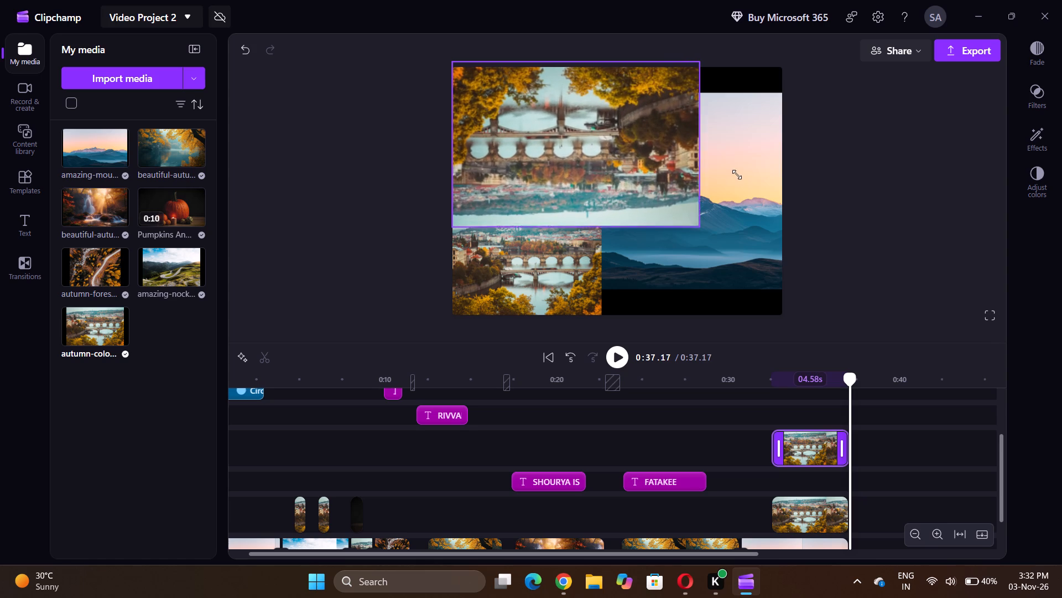
{"action": "left_click_drag", "start_coordinate": [737, 174], "coordinate": [723, 165]}
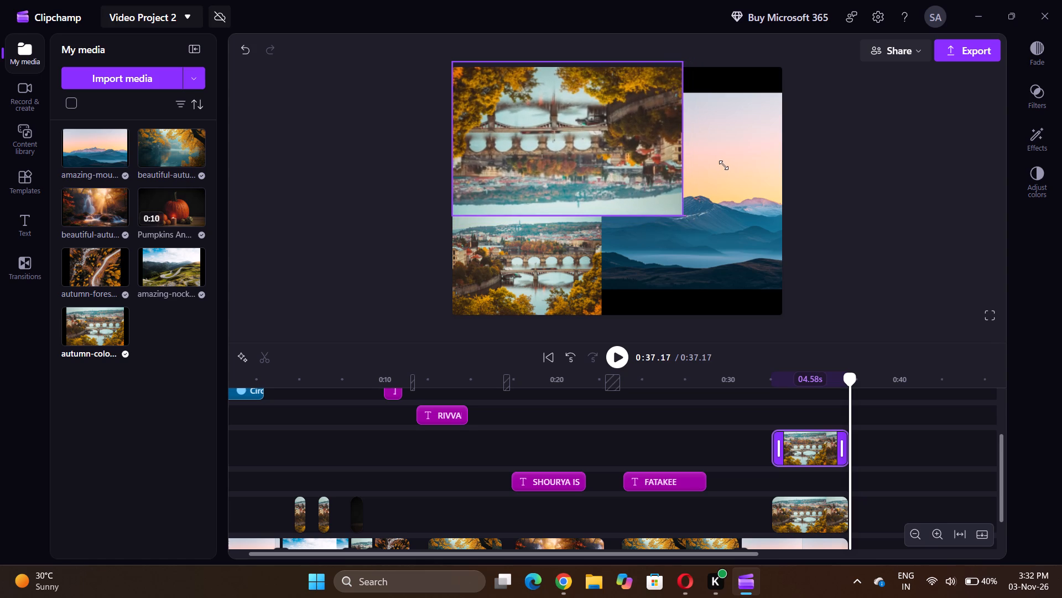
{"action": "left_click_drag", "start_coordinate": [723, 165], "coordinate": [724, 166]}
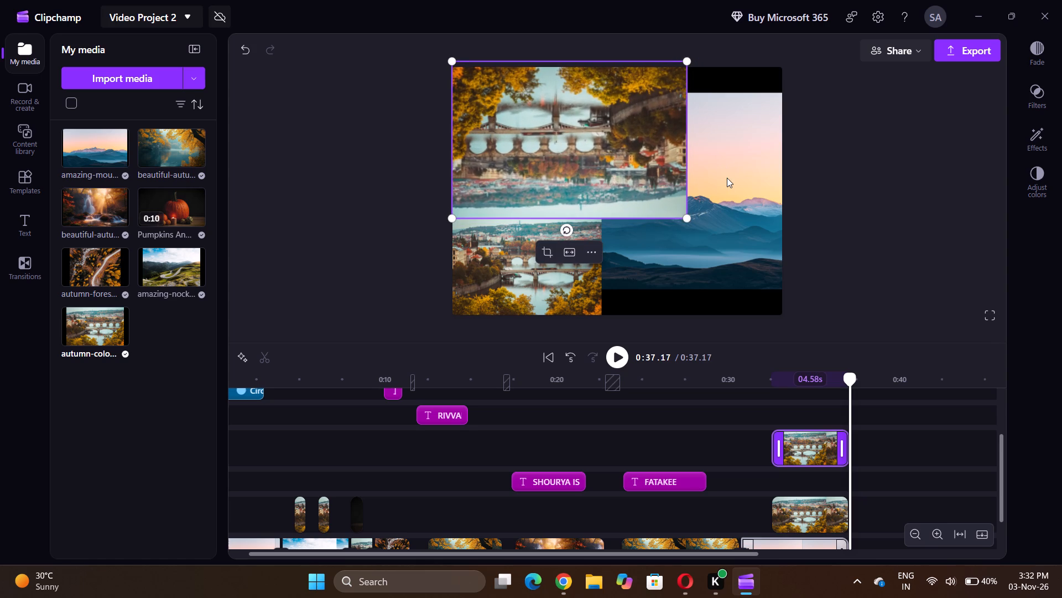
{"action": "left_click", "coordinate": [726, 221]}
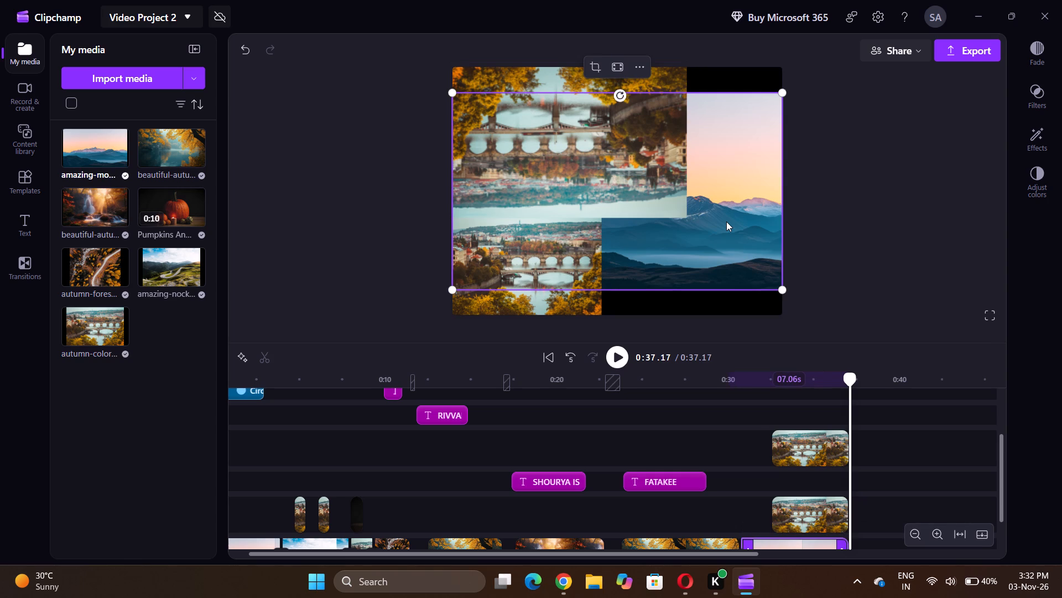
{"action": "left_click", "coordinate": [670, 202]}
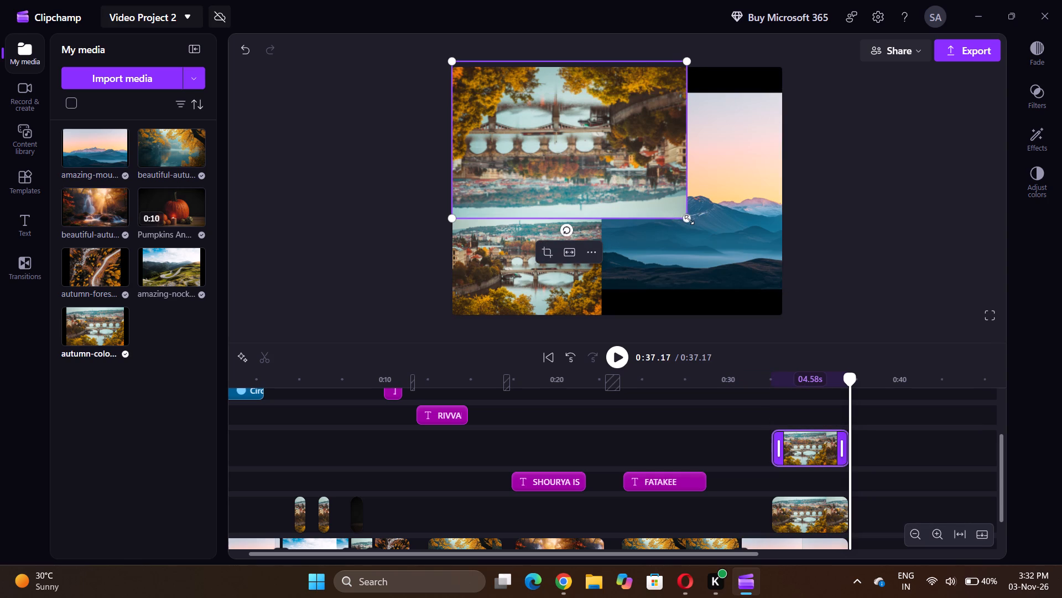
{"action": "left_click", "coordinate": [688, 220]}
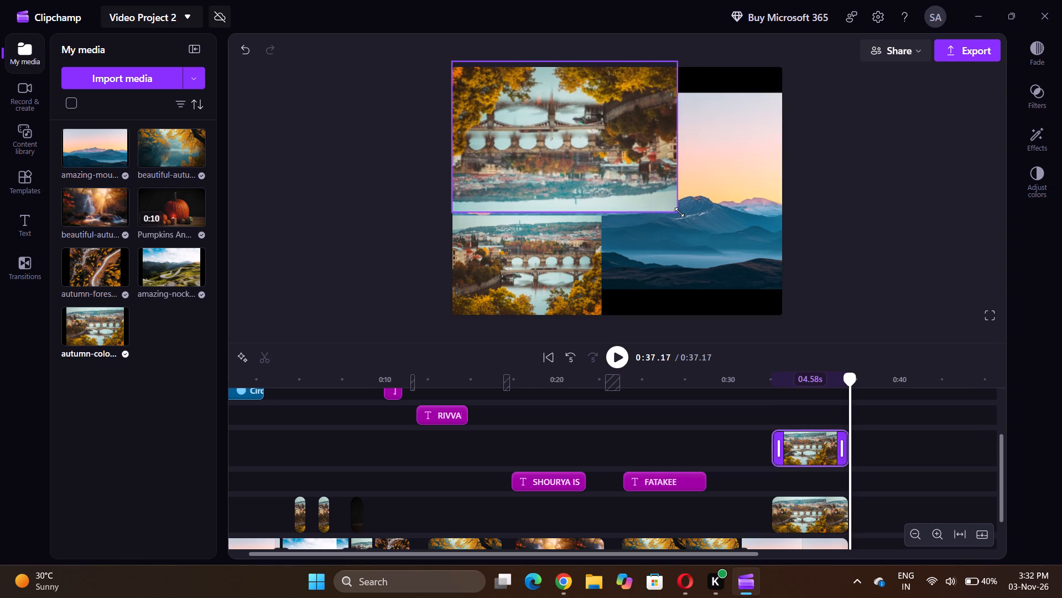
{"action": "left_click", "coordinate": [684, 227]}
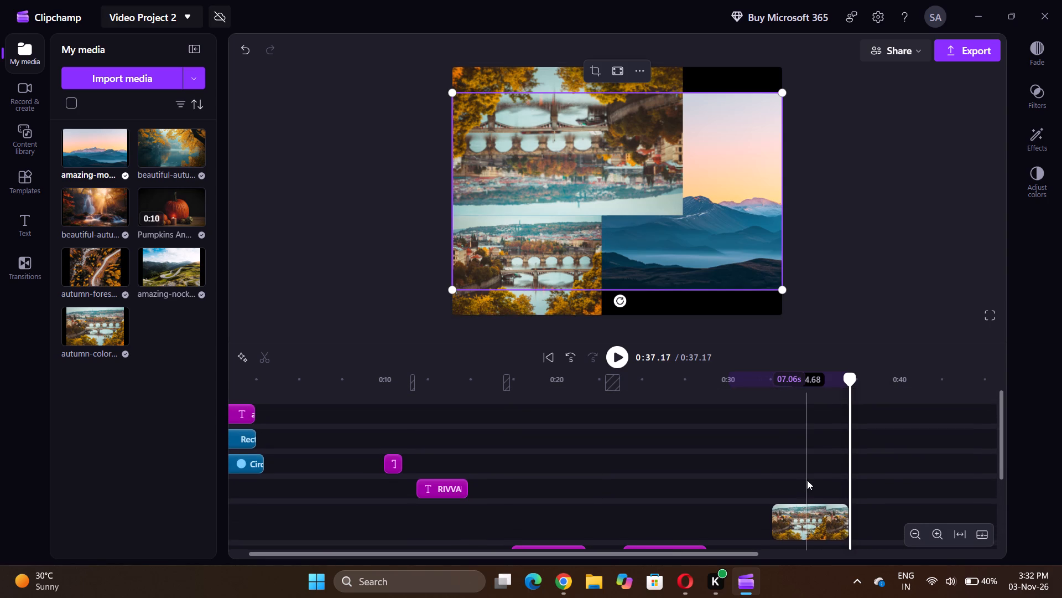
Duplicate the enlarged upside-down Prague clip and place the copy on a new track directly above, aligned with the original's start.
{"action": "scroll", "coordinate": [807, 480], "scroll_direction": "up", "scroll_amount": 1}
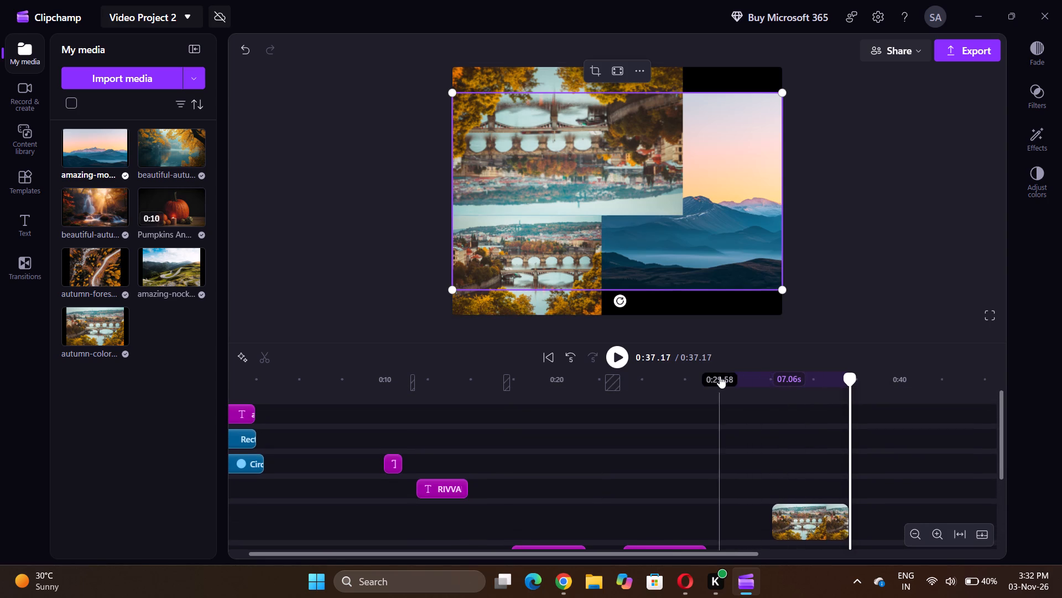
{"action": "left_click", "coordinate": [642, 241]}
{"action": "left_click", "coordinate": [795, 517]}
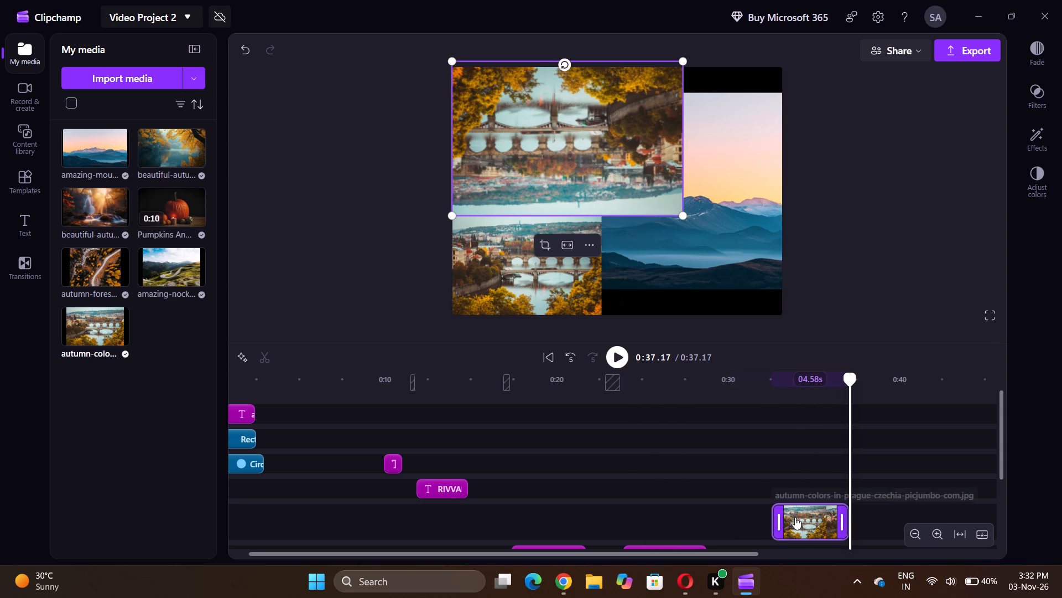
{"action": "right_click", "coordinate": [794, 507]}
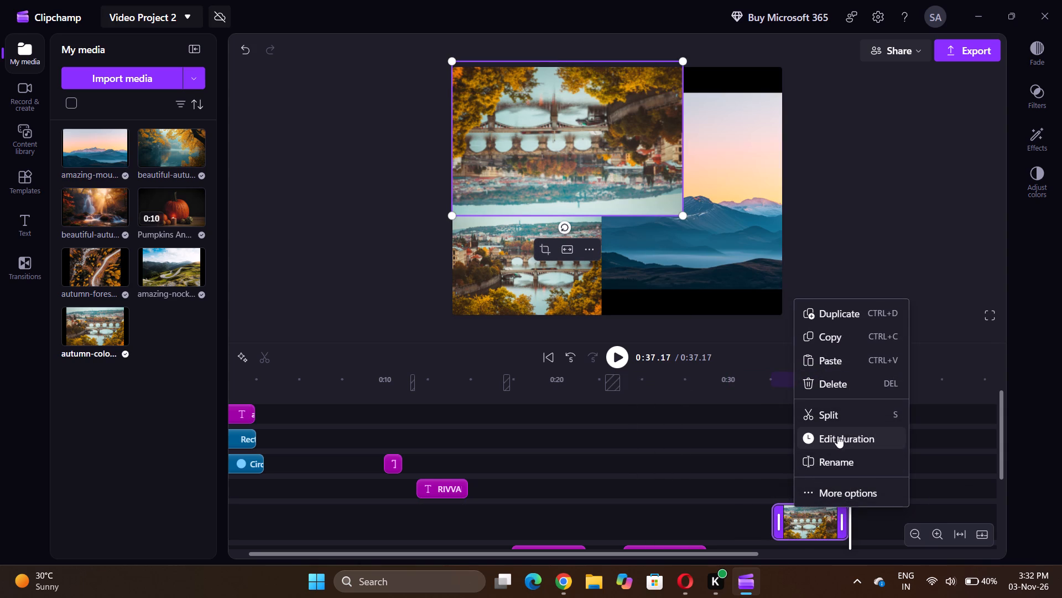
{"action": "left_click", "coordinate": [837, 319]}
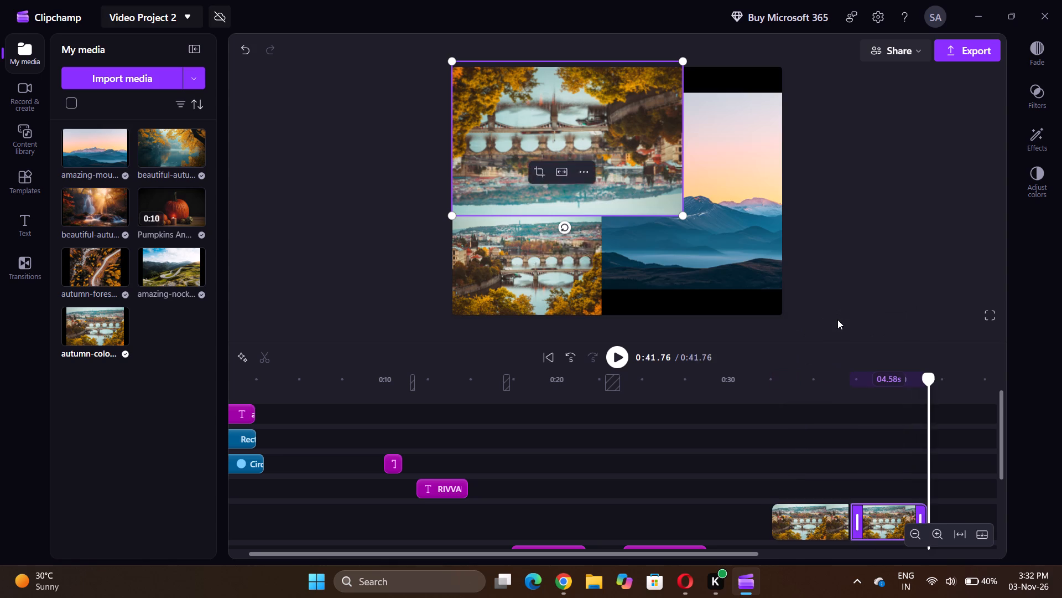
{"action": "left_click_drag", "start_coordinate": [883, 536], "coordinate": [802, 494]}
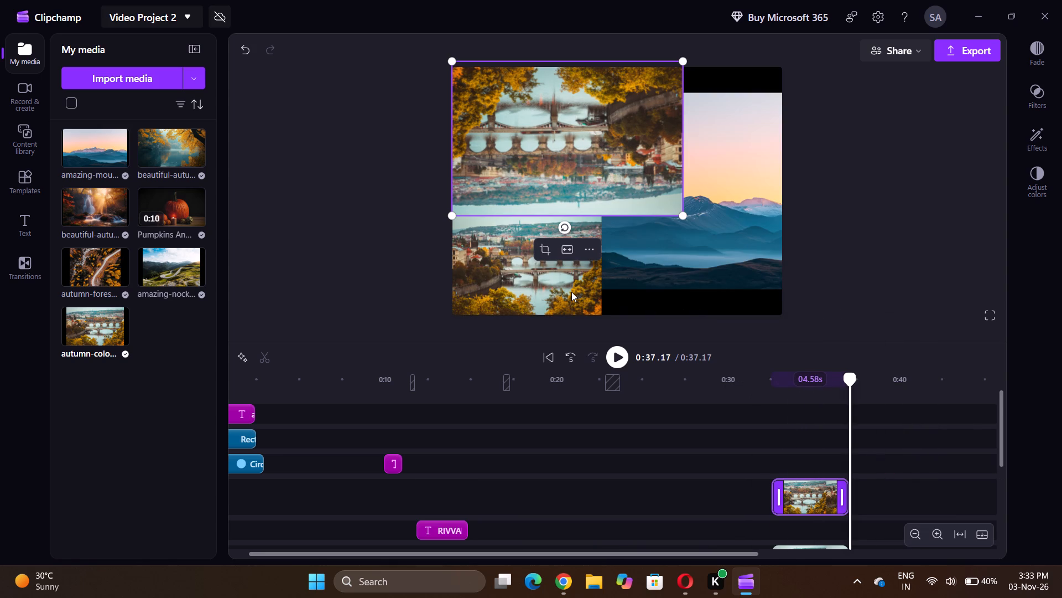
Place the new upside-down copy beside the upright overlay along the frame's bottom edge and shrink it to fit the frame's right edge.
{"action": "left_click_drag", "start_coordinate": [566, 188], "coordinate": [591, 191]}
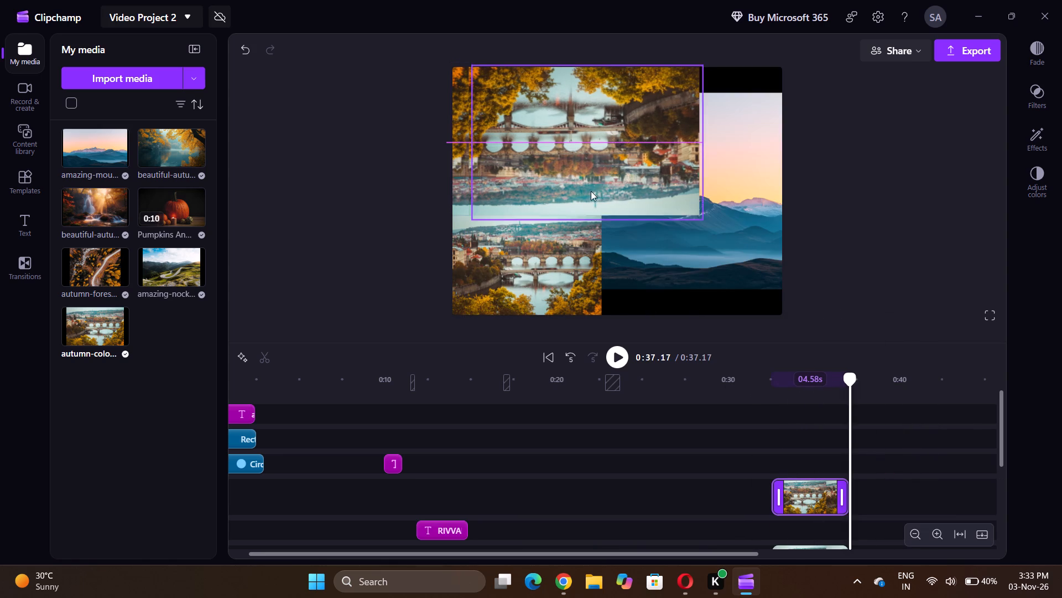
{"action": "left_click_drag", "start_coordinate": [591, 191], "coordinate": [707, 275]}
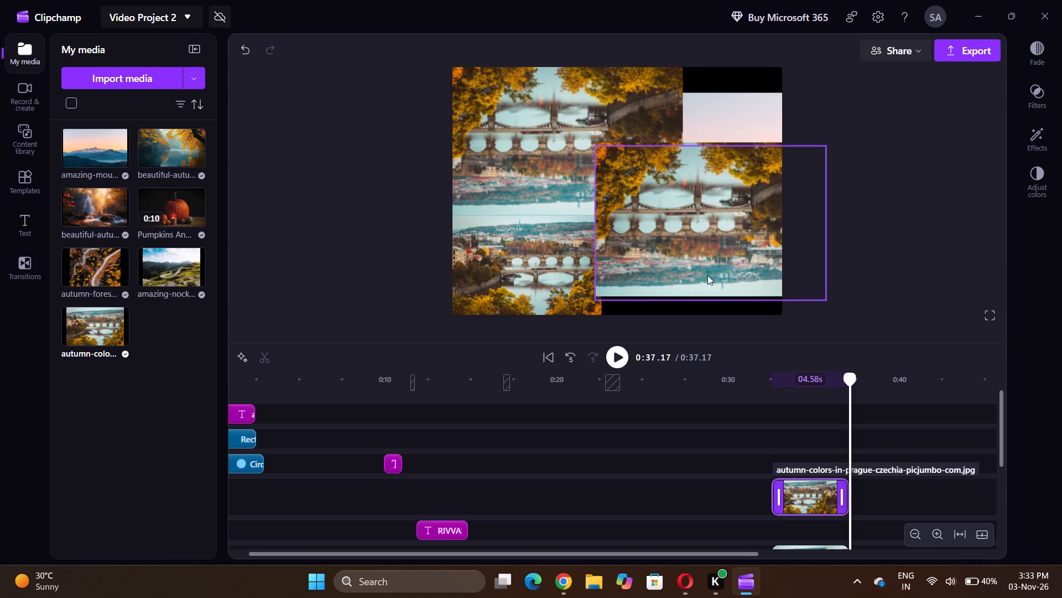
{"action": "left_click_drag", "start_coordinate": [707, 275], "coordinate": [715, 286]}
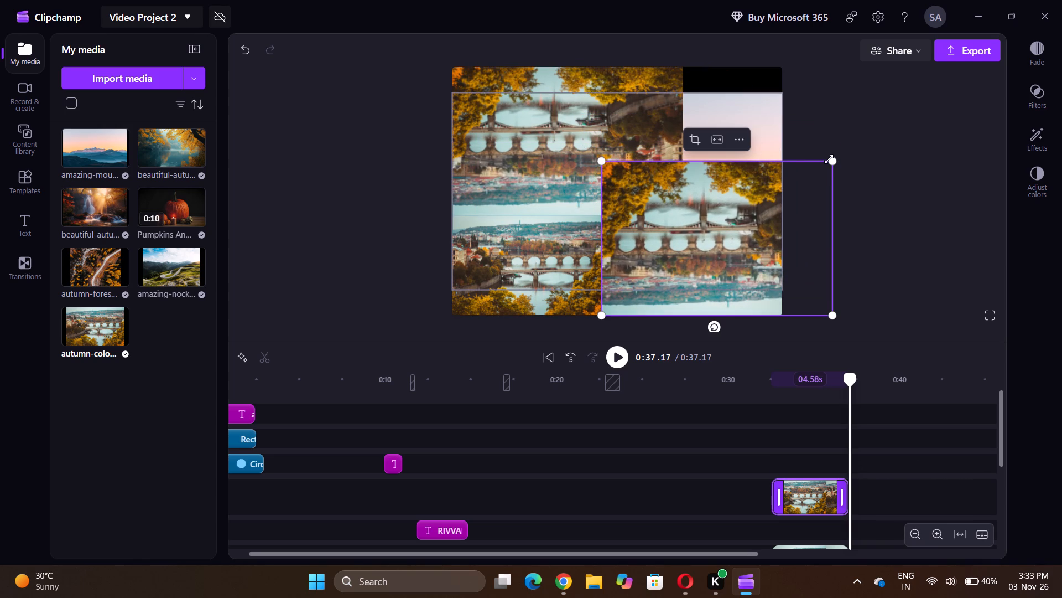
{"action": "left_click_drag", "start_coordinate": [829, 159], "coordinate": [761, 178]}
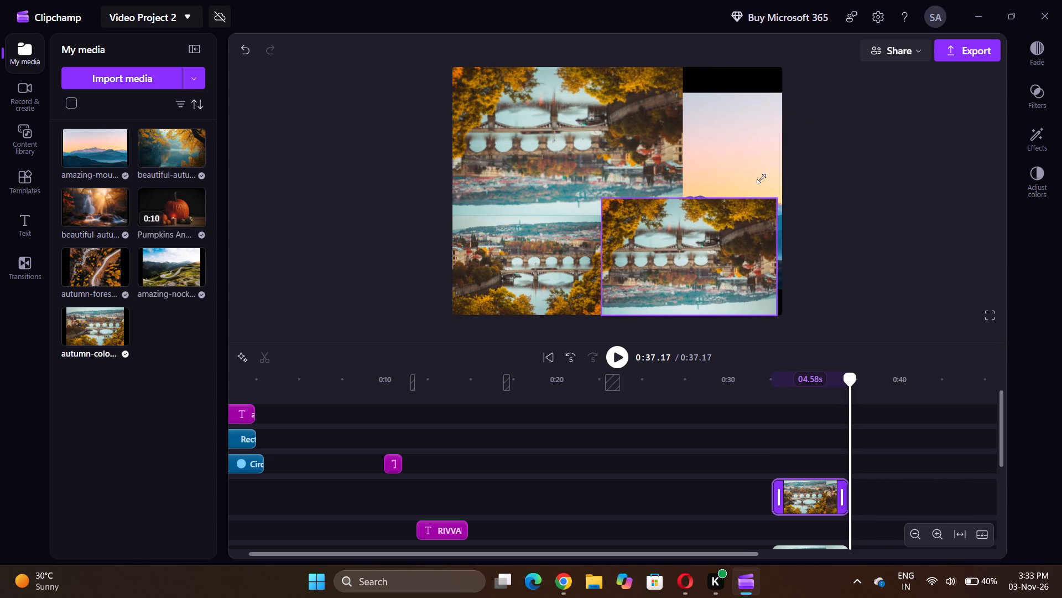
{"action": "left_click_drag", "start_coordinate": [761, 178], "coordinate": [767, 184]}
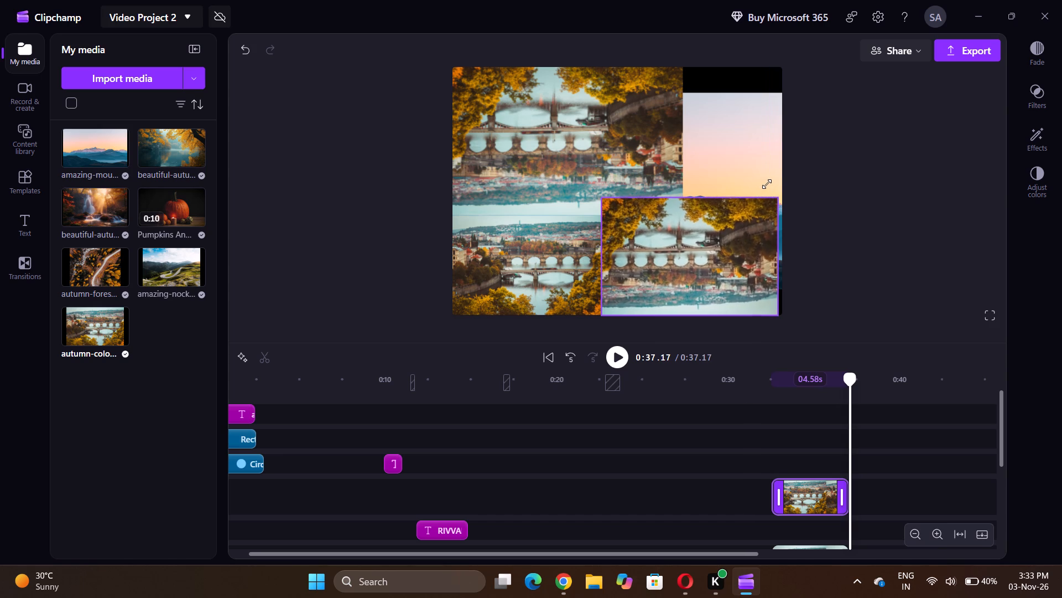
{"action": "left_click_drag", "start_coordinate": [767, 184], "coordinate": [775, 185]}
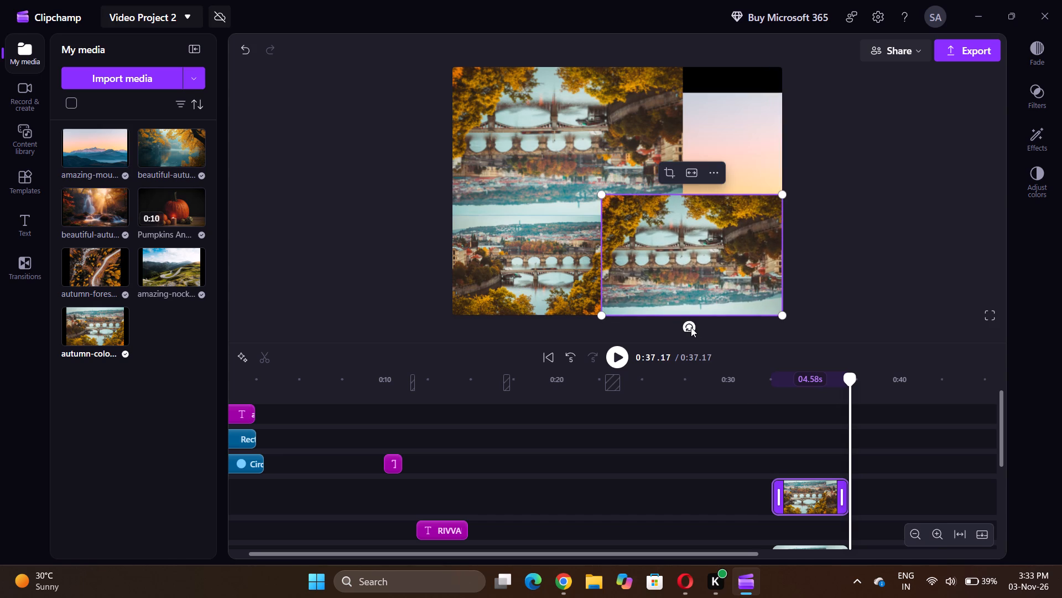
Enlarge the lower-right Prague overlay slightly so it overlaps the upright overlay, keeping it against the frame's bottom and right edges.
{"action": "left_click_drag", "start_coordinate": [622, 260], "coordinate": [615, 260]}
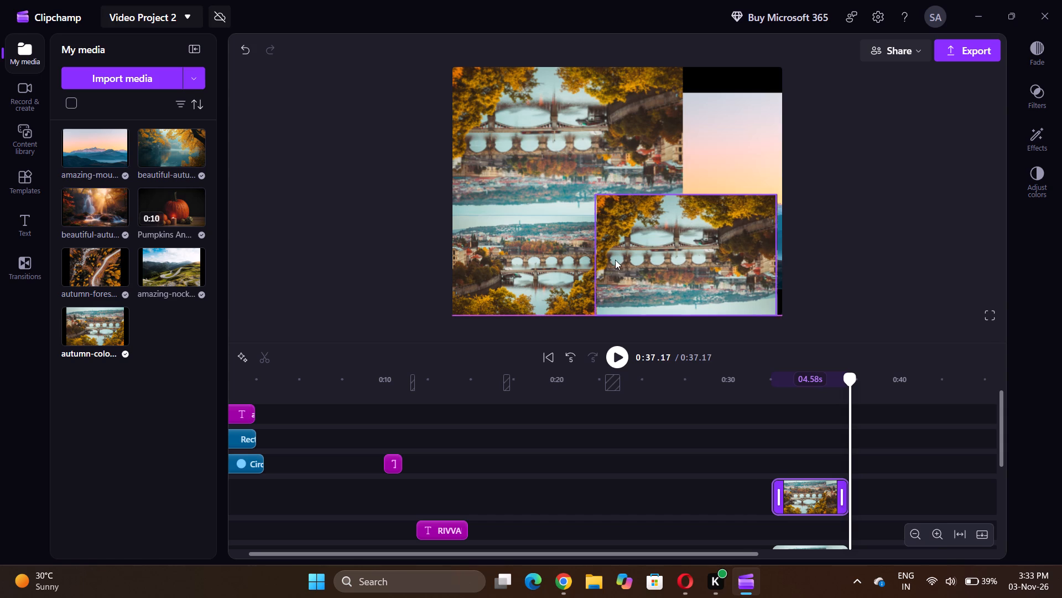
{"action": "left_click_drag", "start_coordinate": [615, 260], "coordinate": [616, 249]}
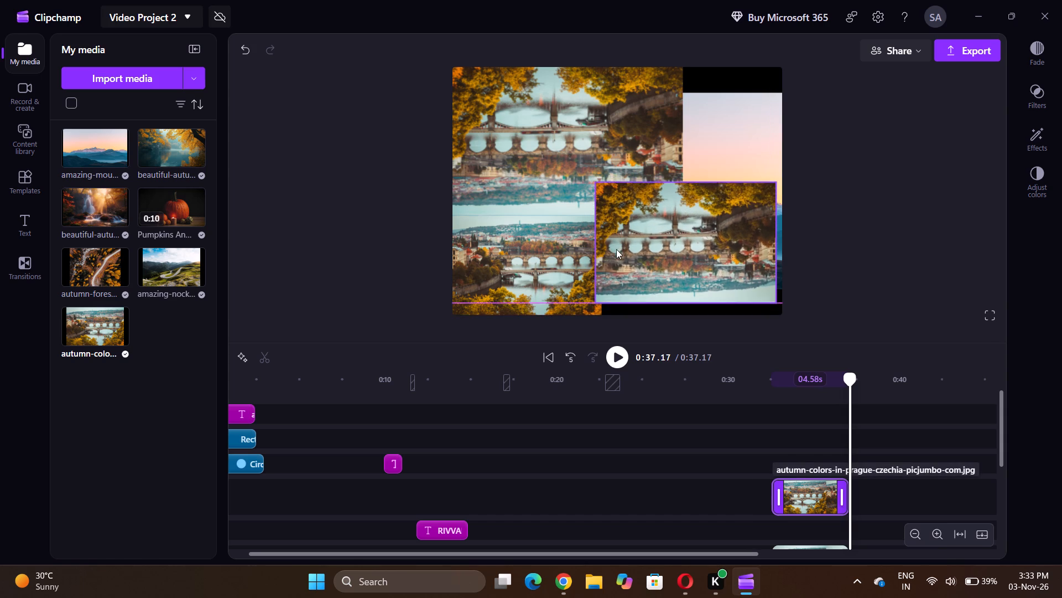
{"action": "left_click_drag", "start_coordinate": [616, 249], "coordinate": [616, 261]}
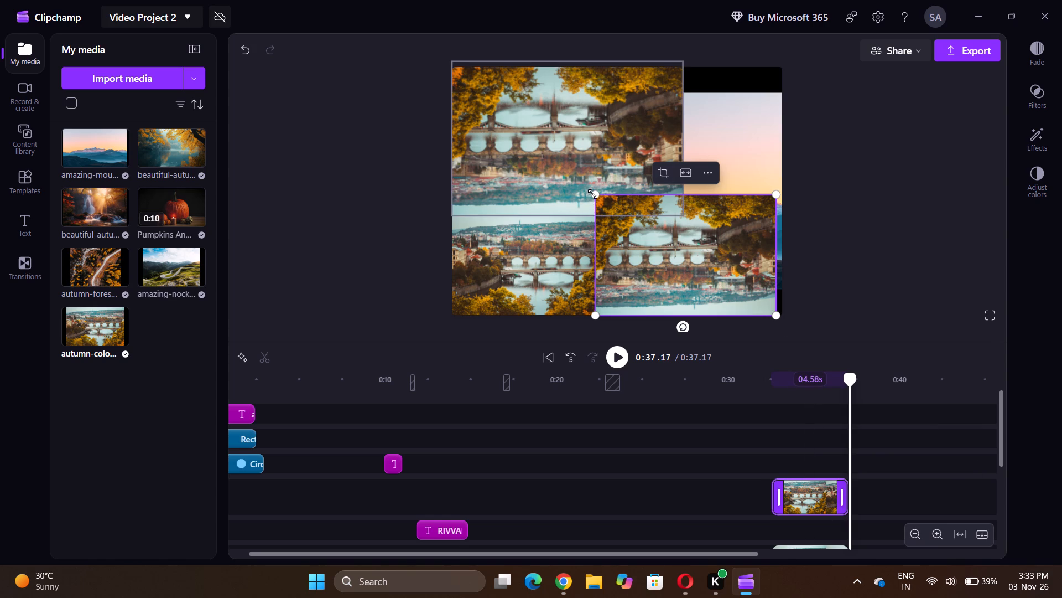
{"action": "left_click_drag", "start_coordinate": [593, 194], "coordinate": [575, 182]}
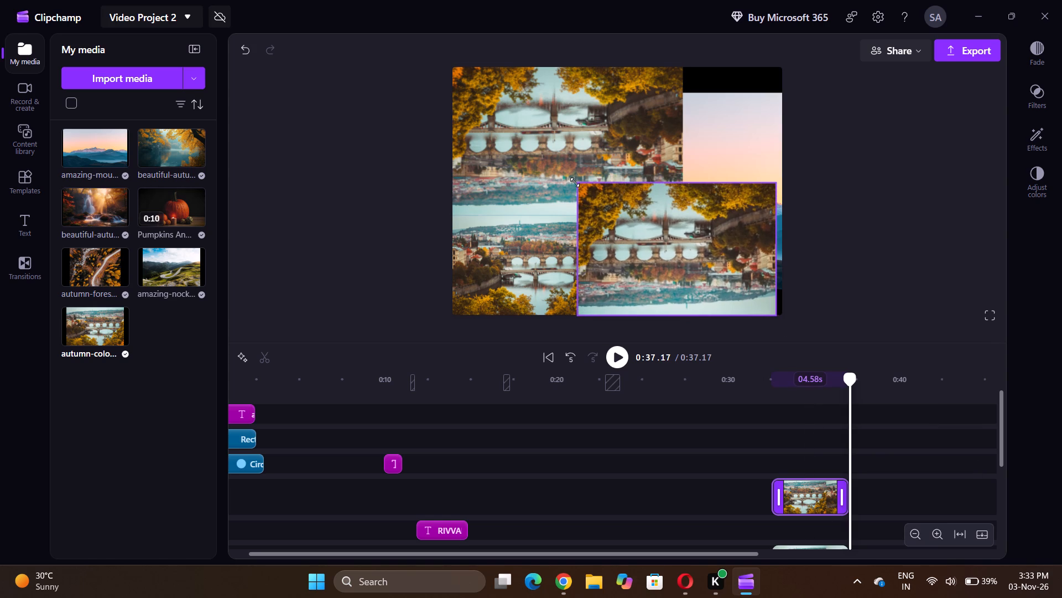
{"action": "left_click_drag", "start_coordinate": [575, 182], "coordinate": [579, 182]}
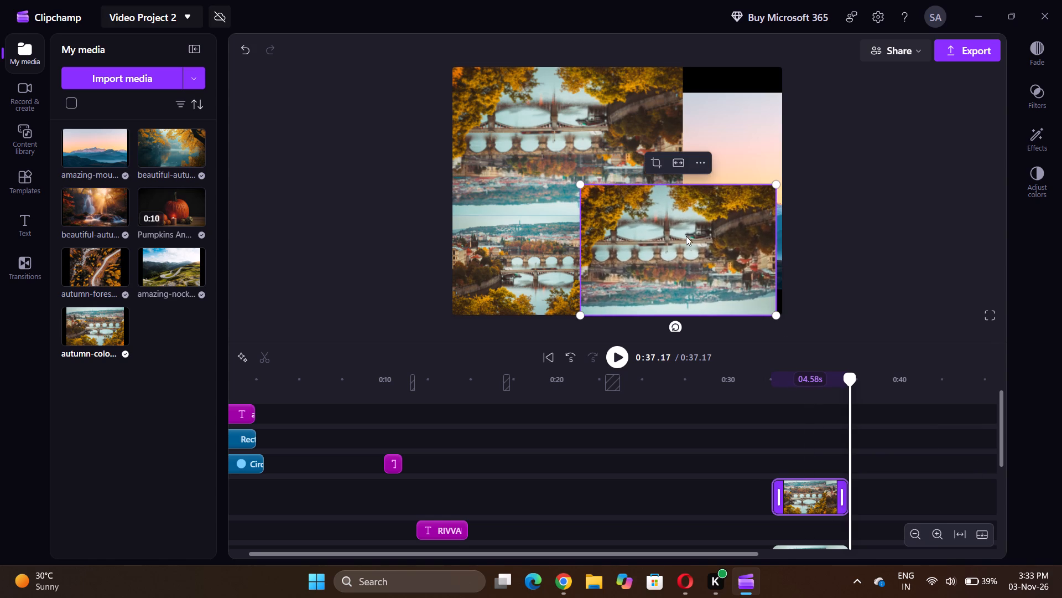
{"action": "left_click", "coordinate": [686, 236]}
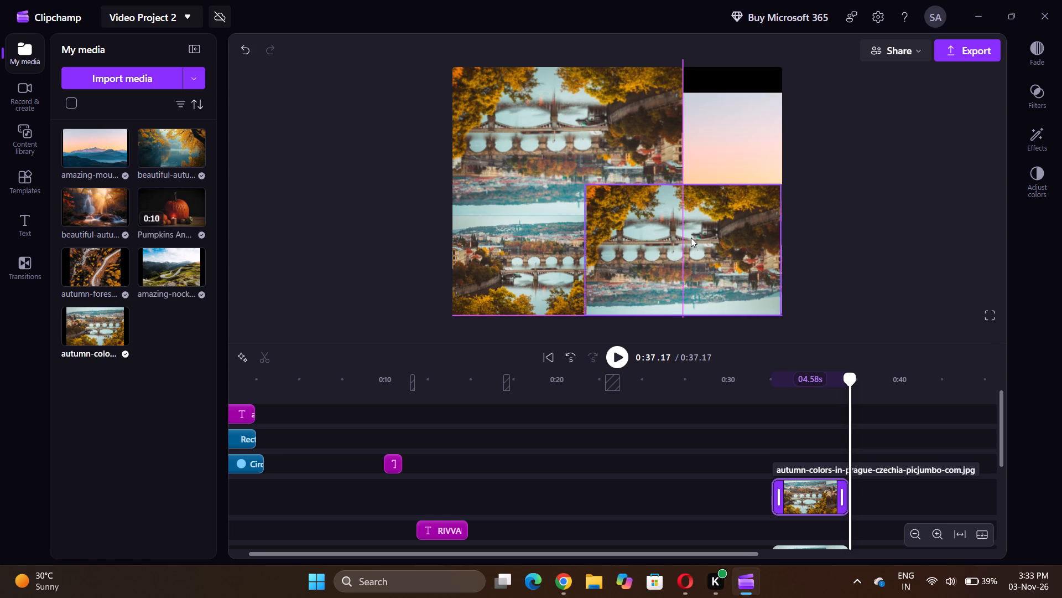
{"action": "left_click", "coordinate": [702, 198]}
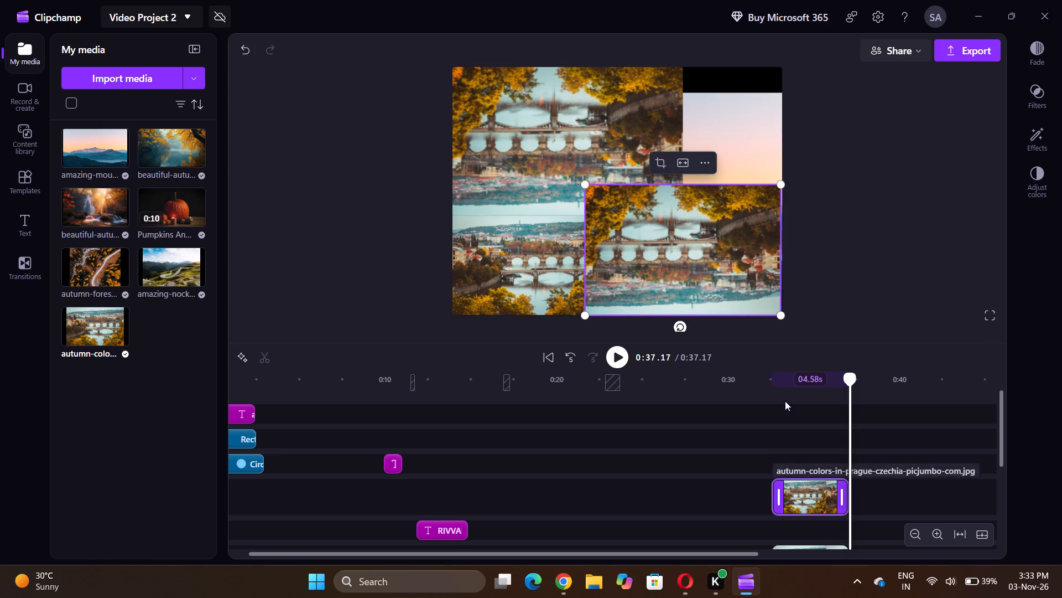
Play the final section from 0:33.94 to check the arrangement of the three Prague overlays.
{"action": "left_click", "coordinate": [794, 450]}
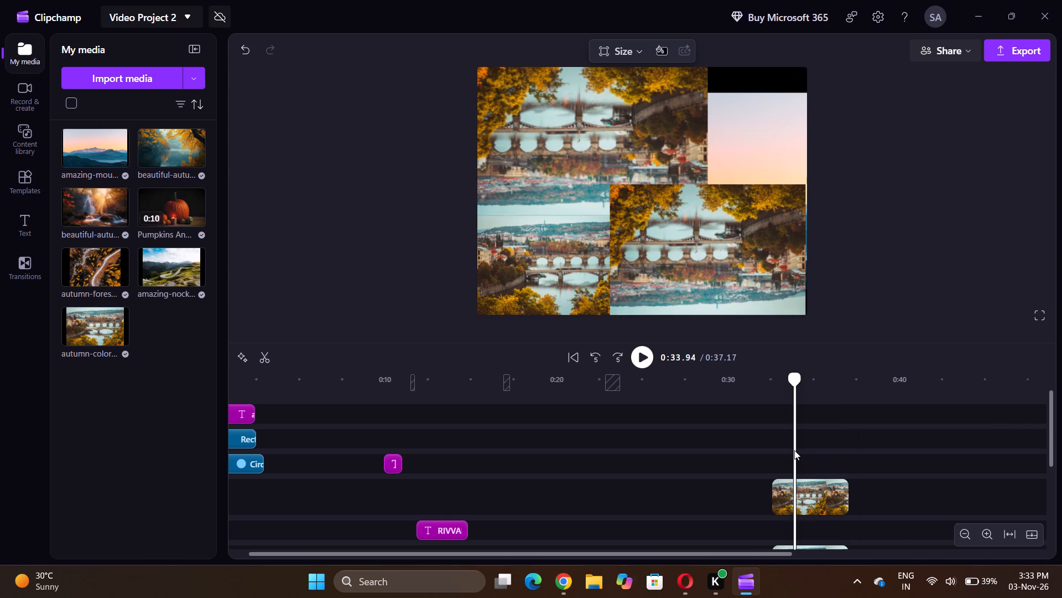
{"action": "key", "text": "space"}
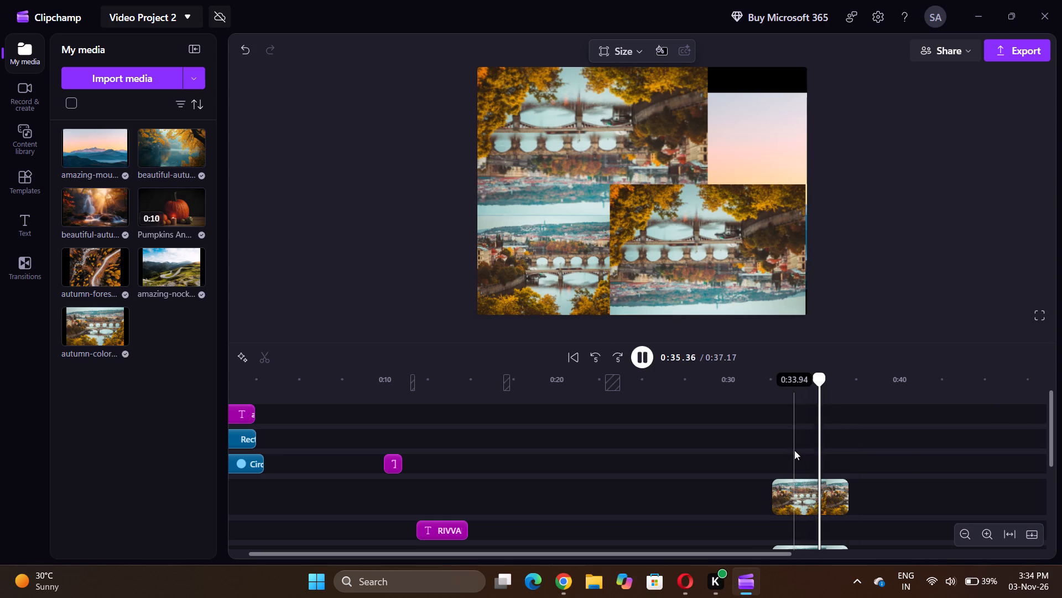
{"action": "key", "text": "space"}
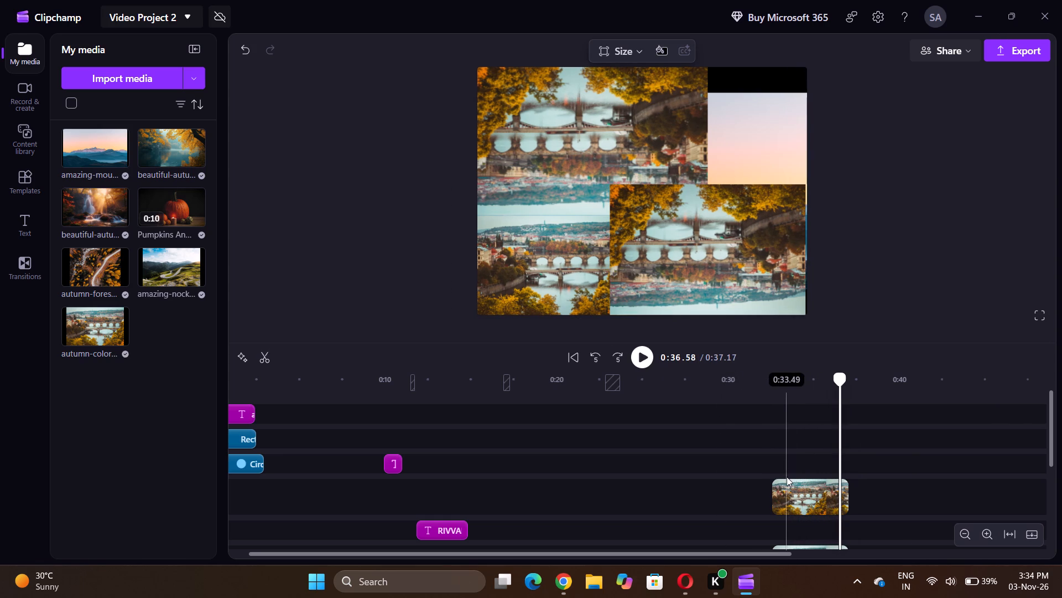
Duplicate the lower-right upside-down Prague clip and place the copy on a new track above, starting at nearly the same time.
{"action": "right_click", "coordinate": [796, 498]}
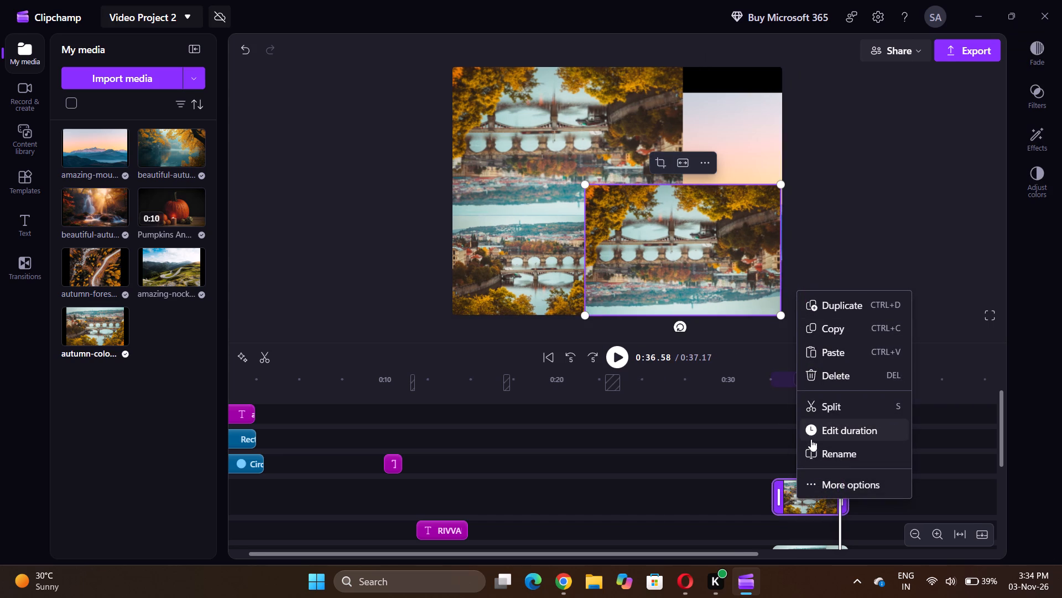
{"action": "left_click", "coordinate": [835, 313]}
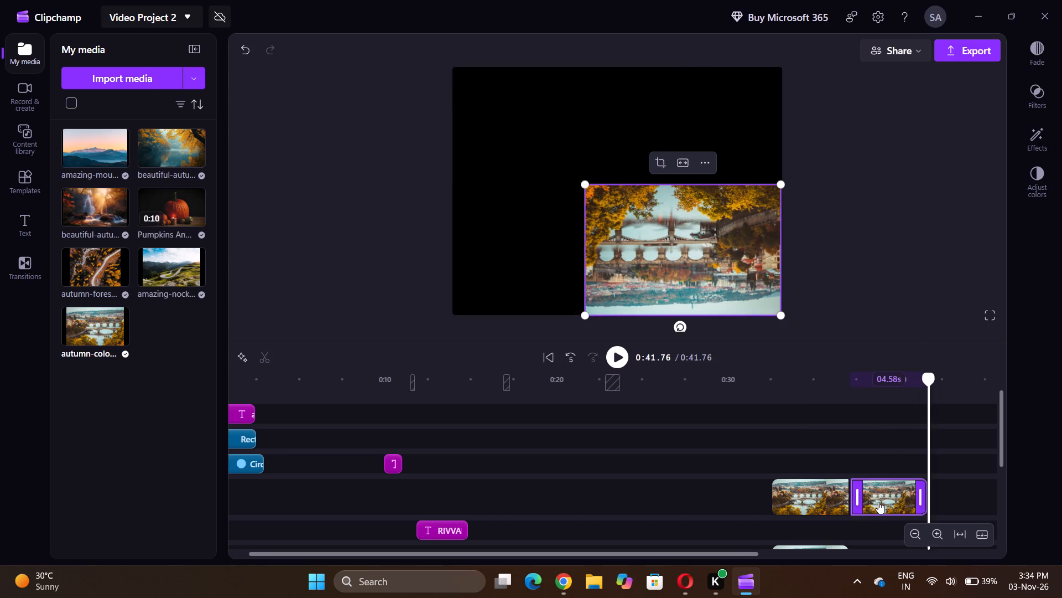
{"action": "left_click_drag", "start_coordinate": [878, 502], "coordinate": [801, 457]}
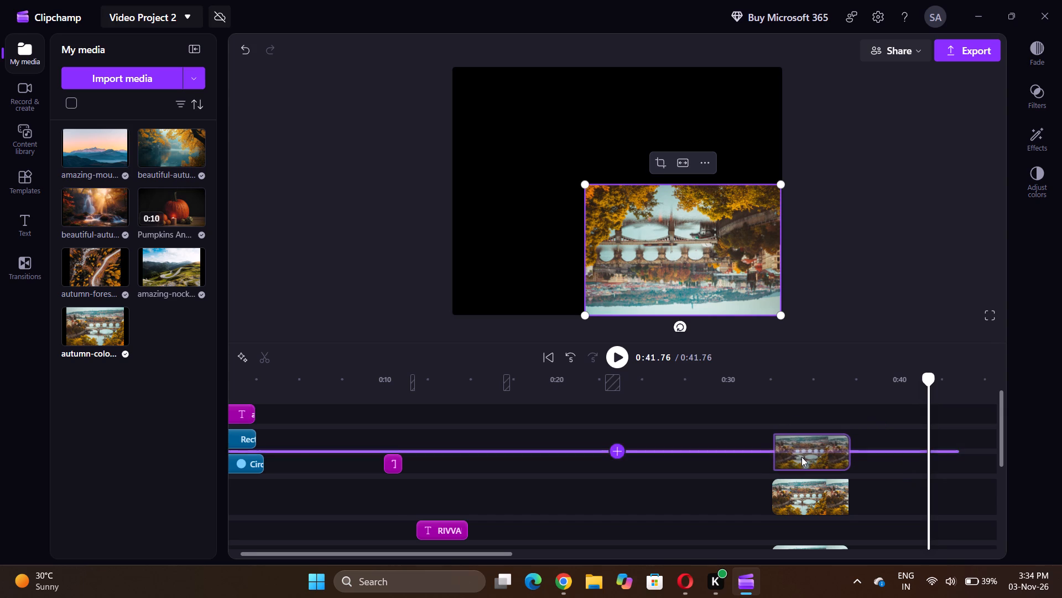
At 0:33.91, move the new Prague copy off the lower-right overlay toward the frame's upper right, extending past the right edge.
{"action": "left_click", "coordinate": [780, 425]}
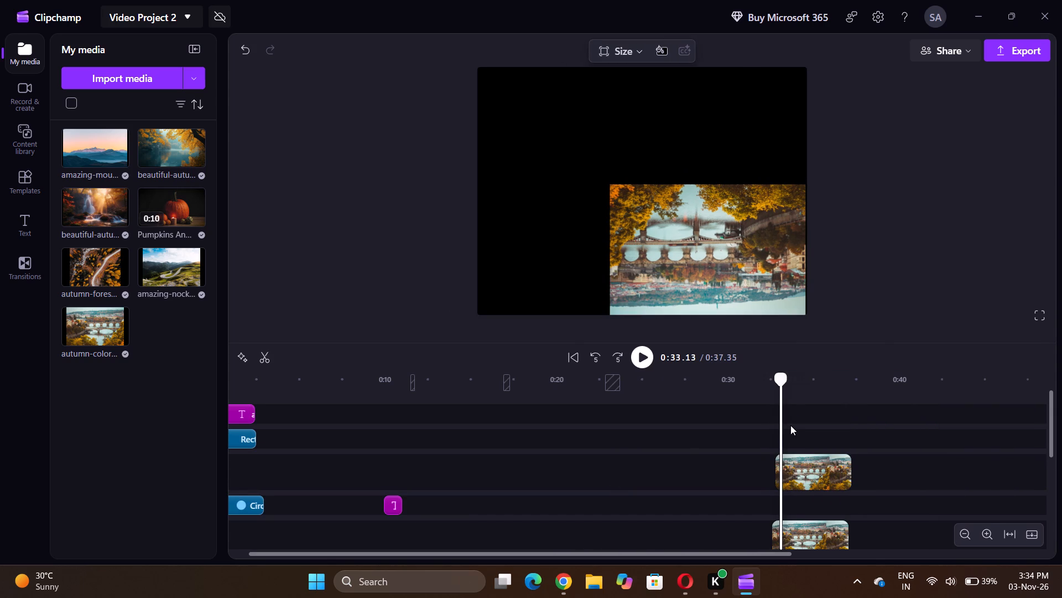
{"action": "left_click", "coordinate": [794, 425]}
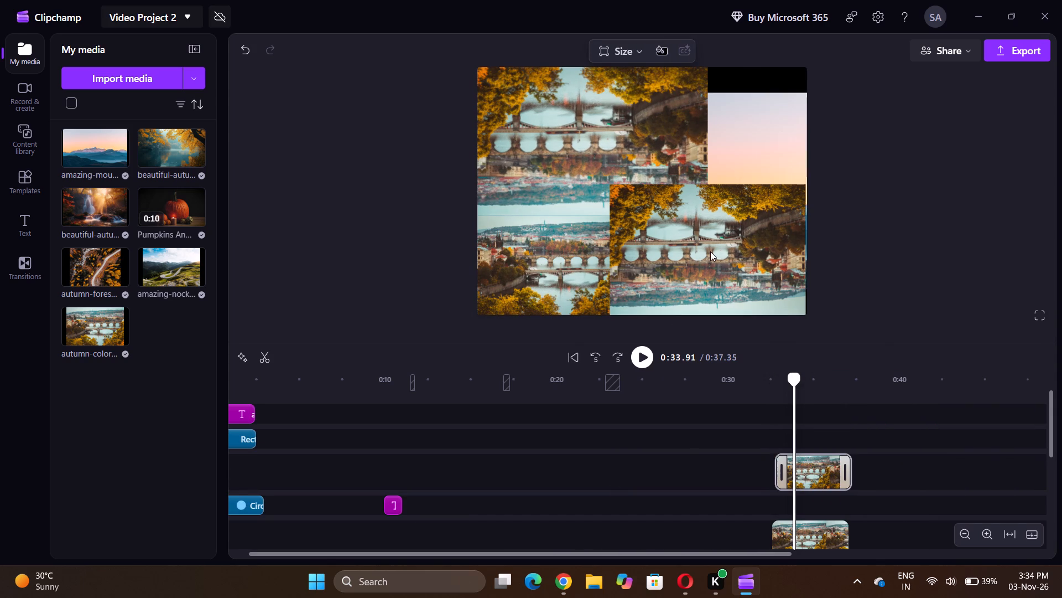
{"action": "left_click_drag", "start_coordinate": [710, 251], "coordinate": [811, 223]}
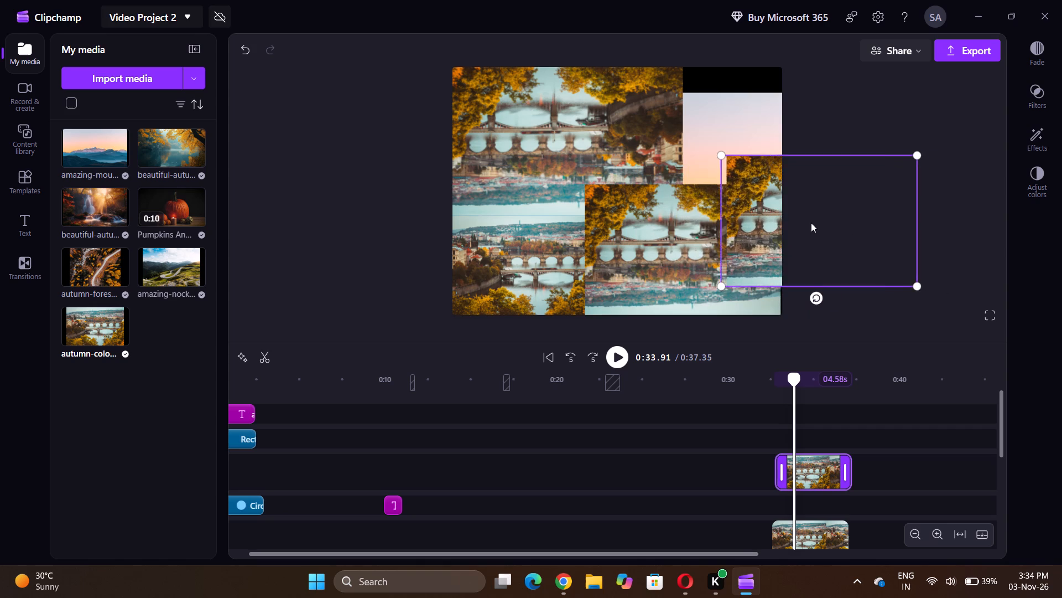
{"action": "left_click_drag", "start_coordinate": [811, 223], "coordinate": [734, 157]}
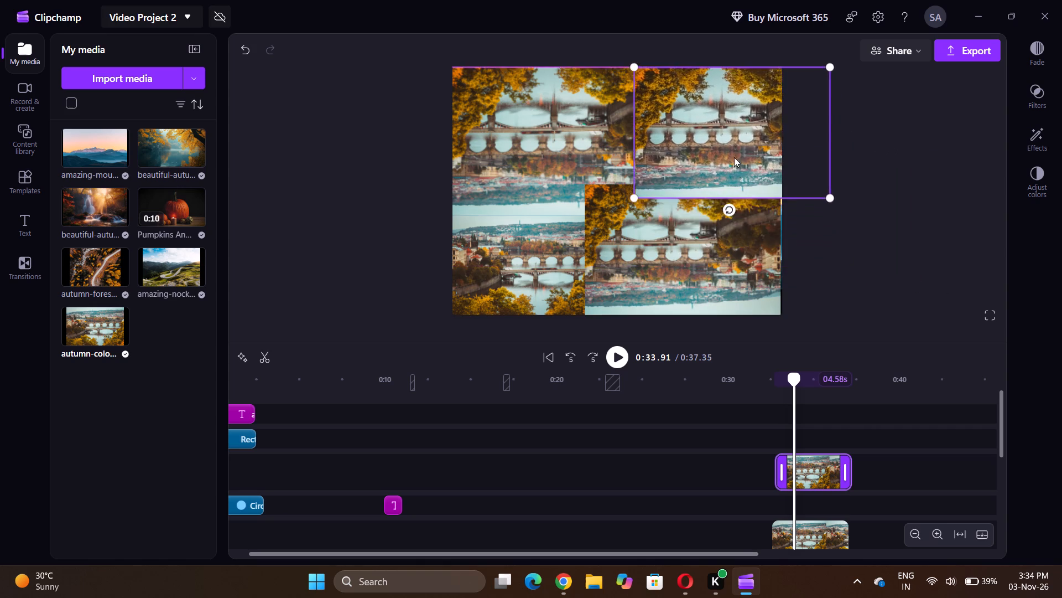
{"action": "left_click_drag", "start_coordinate": [734, 157], "coordinate": [731, 177]}
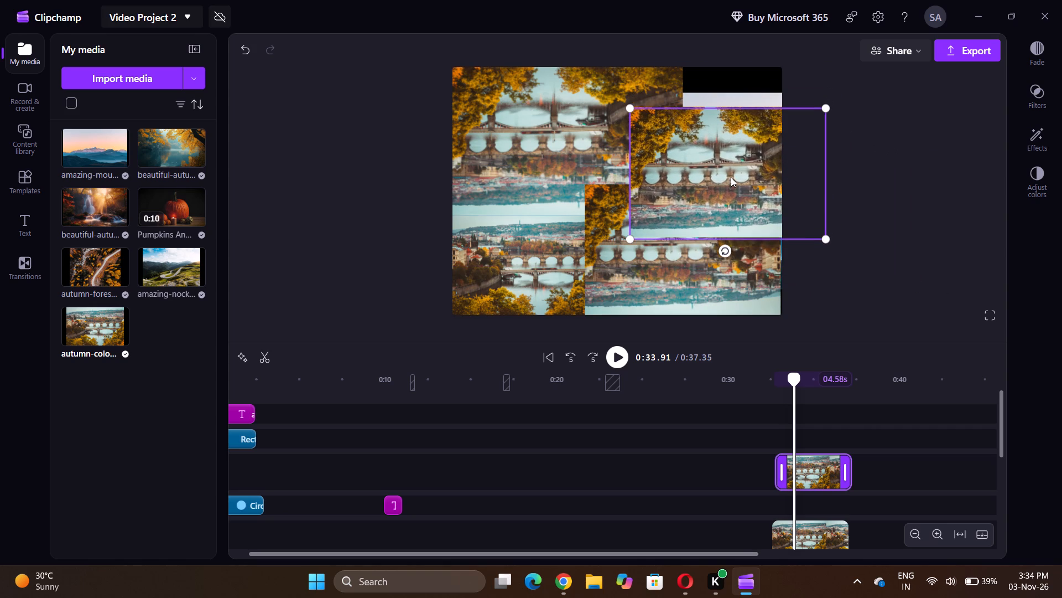
{"action": "left_click_drag", "start_coordinate": [731, 177], "coordinate": [731, 178]}
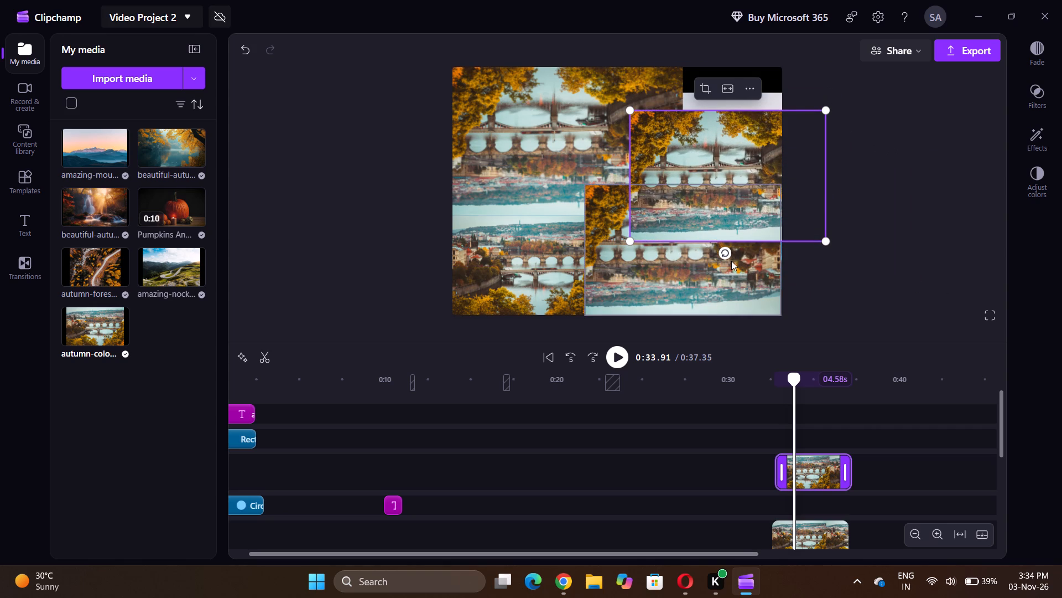
Rotate the new Prague copy 180 degrees so the image is upright.
{"action": "left_click_drag", "start_coordinate": [721, 247], "coordinate": [693, 256]}
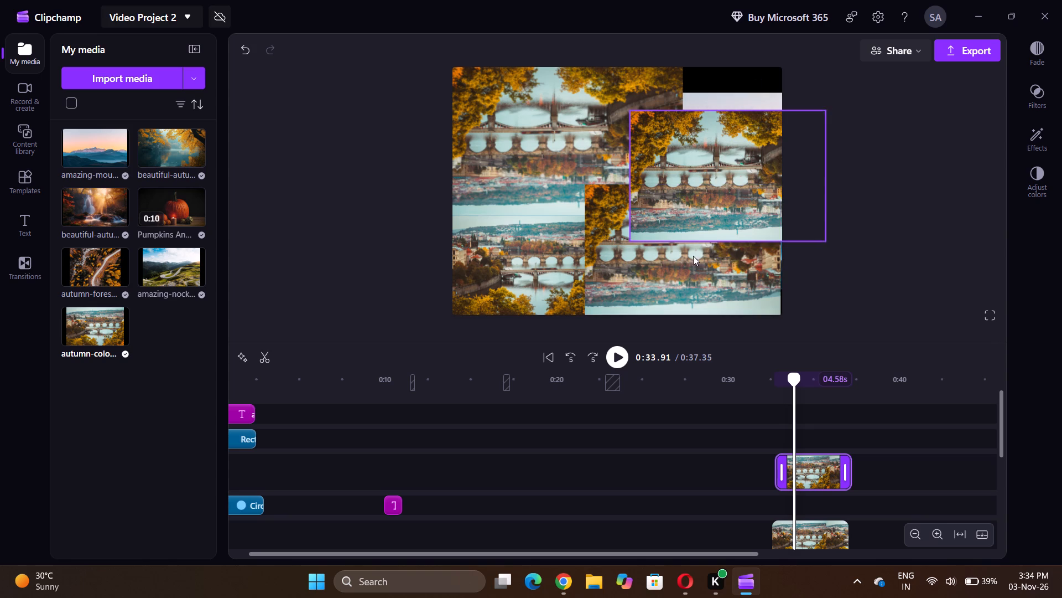
{"action": "left_click_drag", "start_coordinate": [693, 256], "coordinate": [685, 75]}
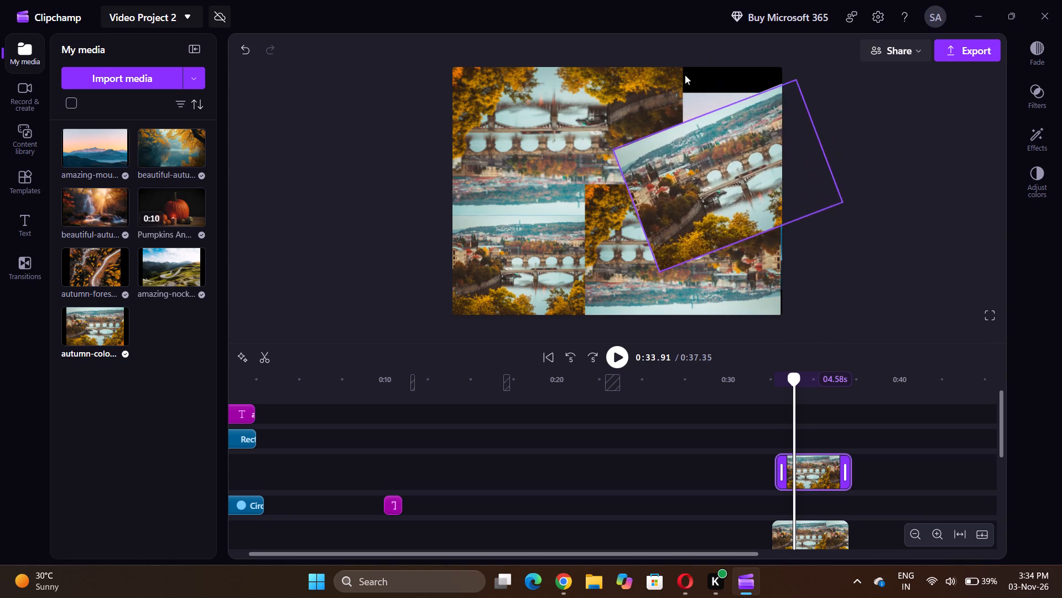
{"action": "left_click_drag", "start_coordinate": [685, 75], "coordinate": [725, 108]}
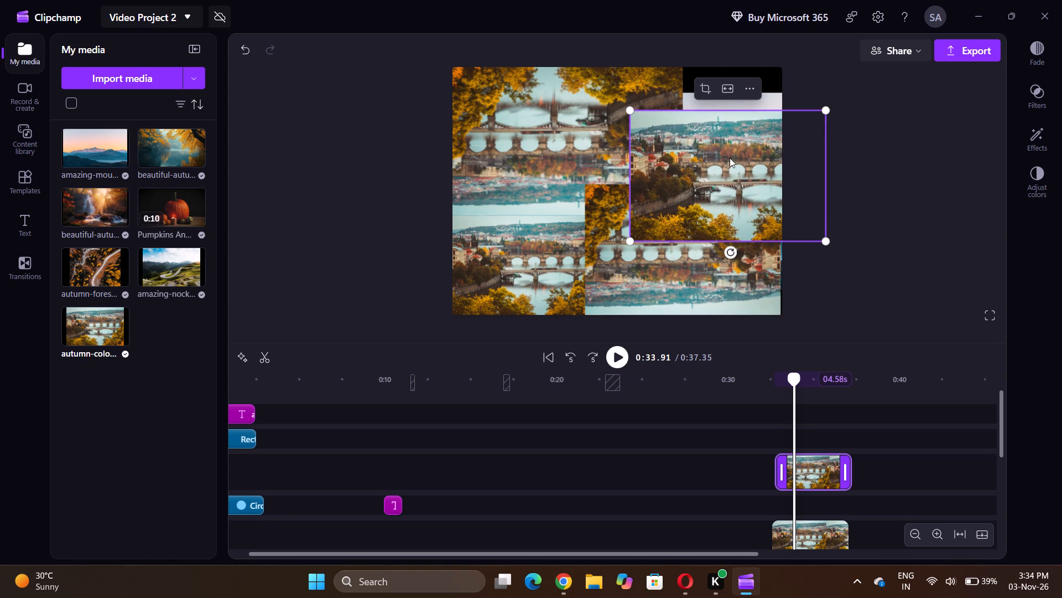
Shrink the upright Prague copy and fit it into the upper-right gap, against the large upside-down overlay and above the lower-right one.
{"action": "left_click_drag", "start_coordinate": [628, 239], "coordinate": [638, 220]}
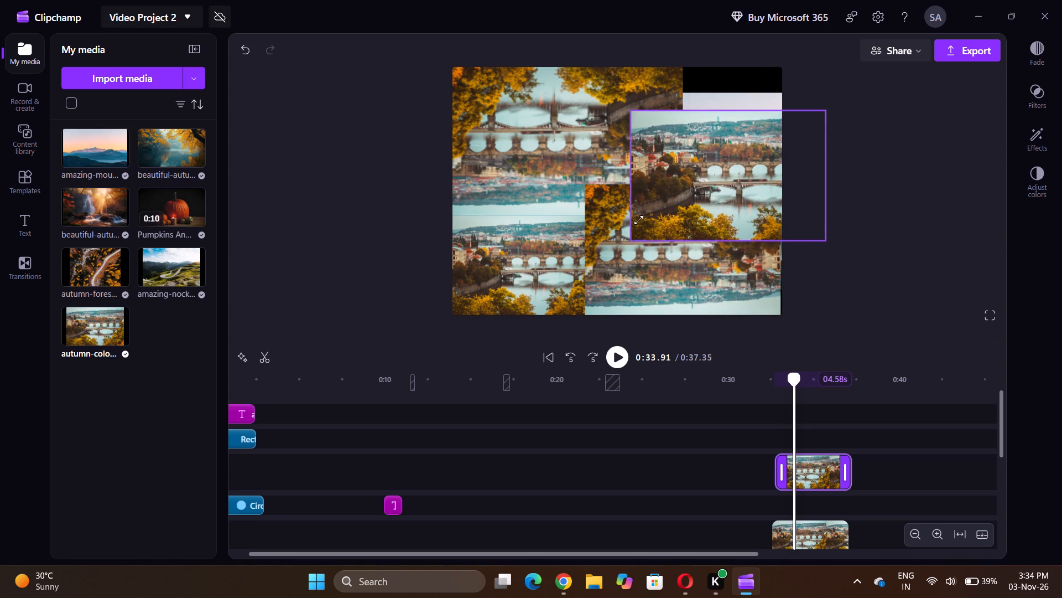
{"action": "left_click_drag", "start_coordinate": [638, 220], "coordinate": [684, 192]}
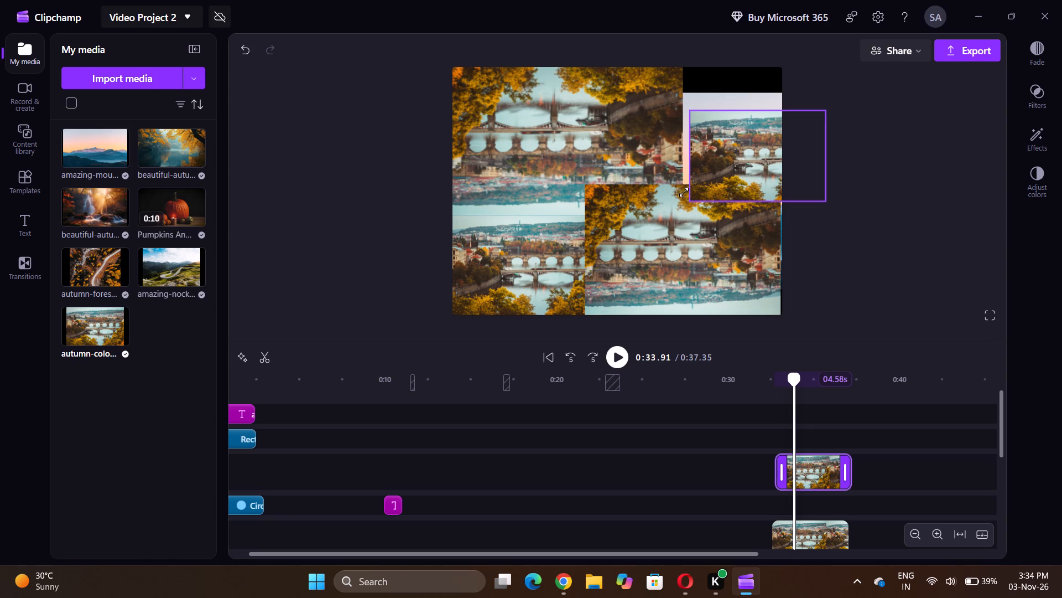
{"action": "left_click_drag", "start_coordinate": [684, 192], "coordinate": [685, 192]}
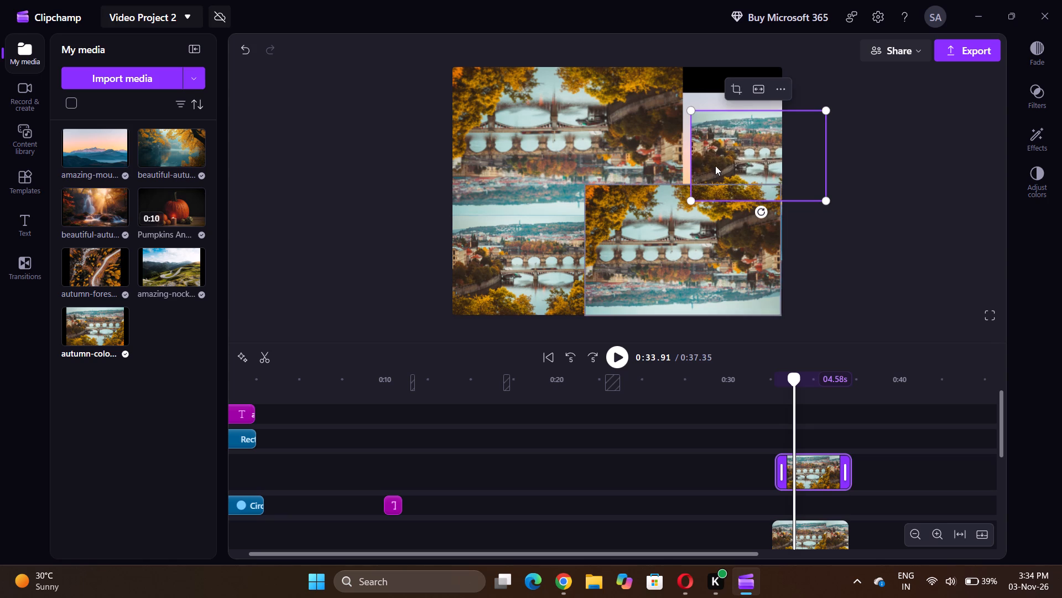
{"action": "left_click_drag", "start_coordinate": [715, 158], "coordinate": [707, 140]}
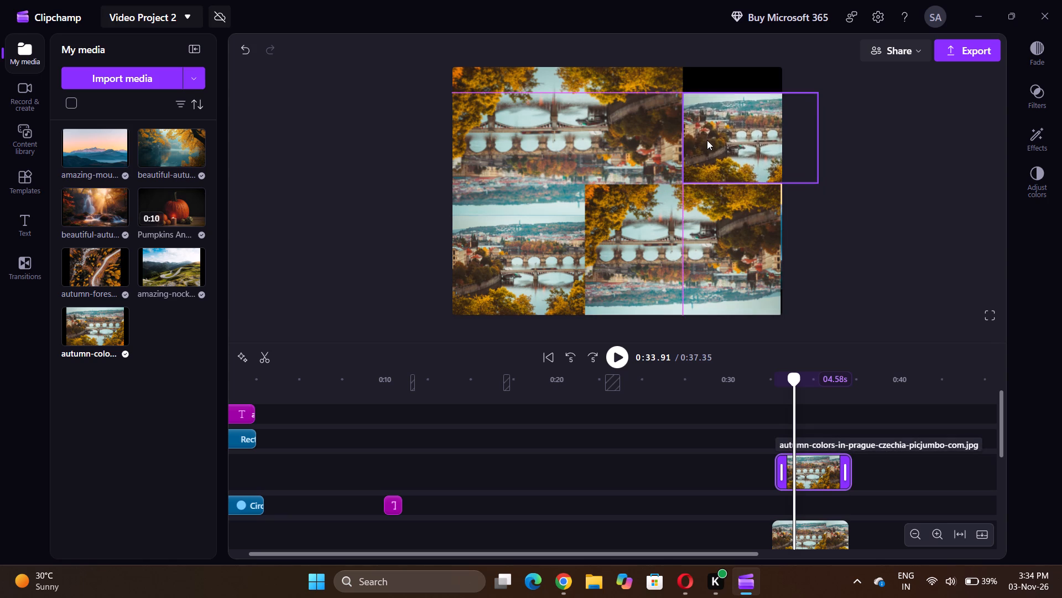
{"action": "left_click_drag", "start_coordinate": [707, 140], "coordinate": [705, 136]}
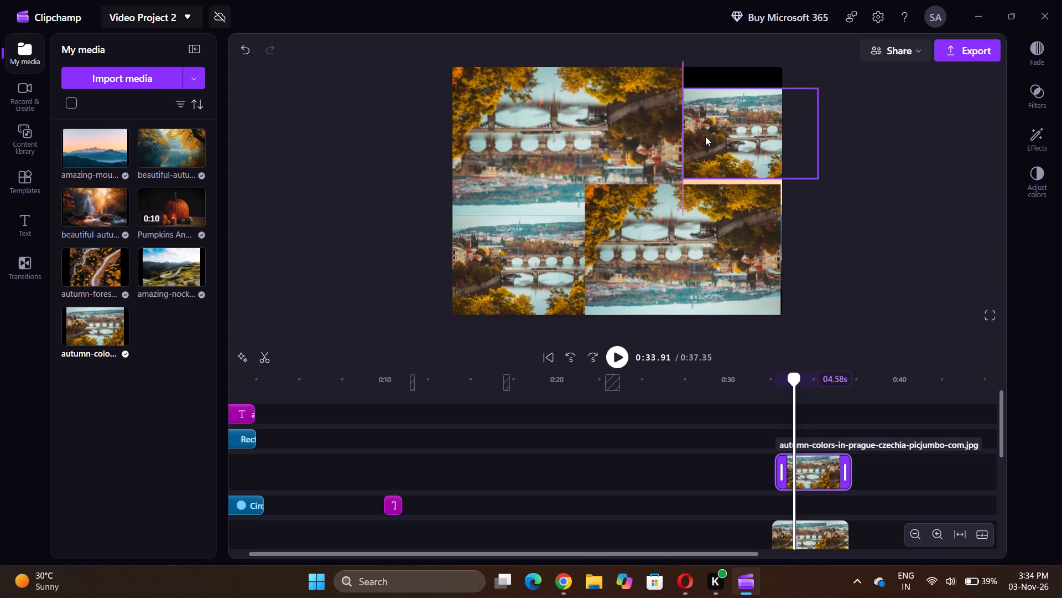
{"action": "left_click_drag", "start_coordinate": [705, 136], "coordinate": [705, 141]}
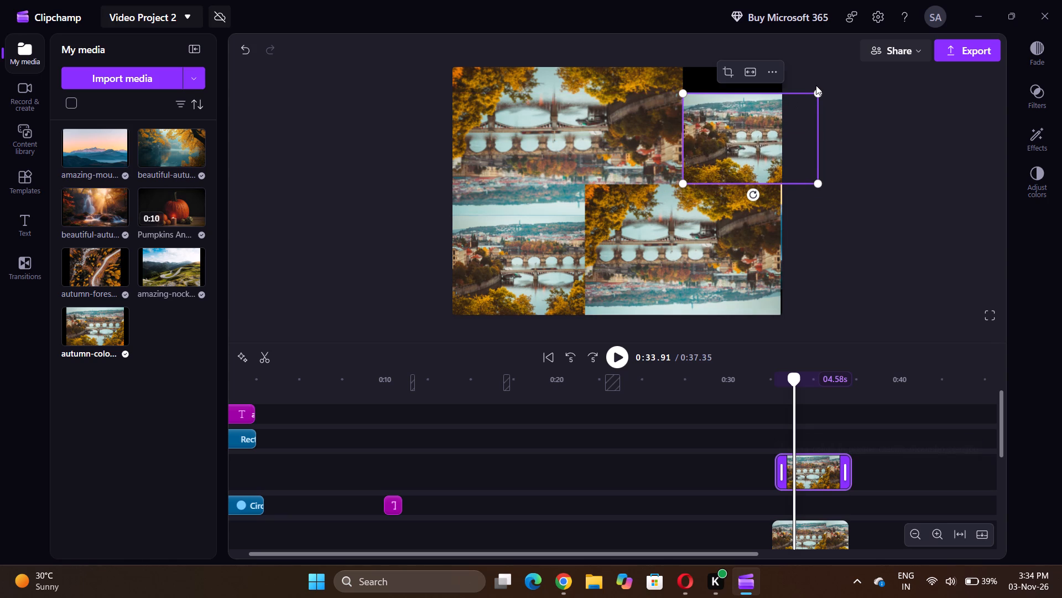
Enlarge the upper-right Prague overlay until it reaches the frame's top edge, covering the remaining black strip.
{"action": "left_click_drag", "start_coordinate": [815, 87], "coordinate": [818, 74]}
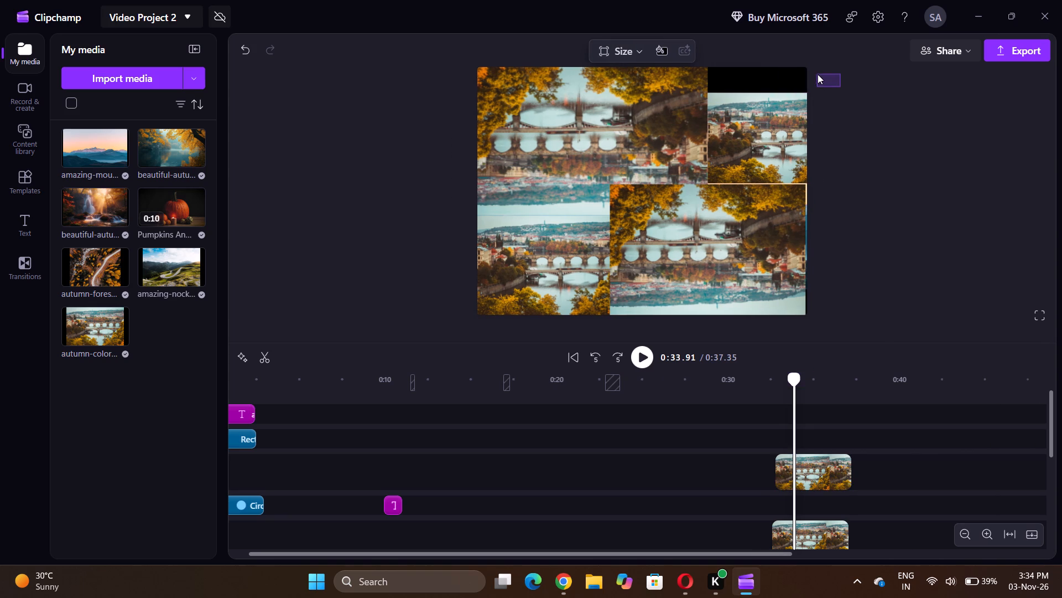
{"action": "left_click_drag", "start_coordinate": [818, 74], "coordinate": [826, 62]}
{"action": "left_click", "coordinate": [797, 109]}
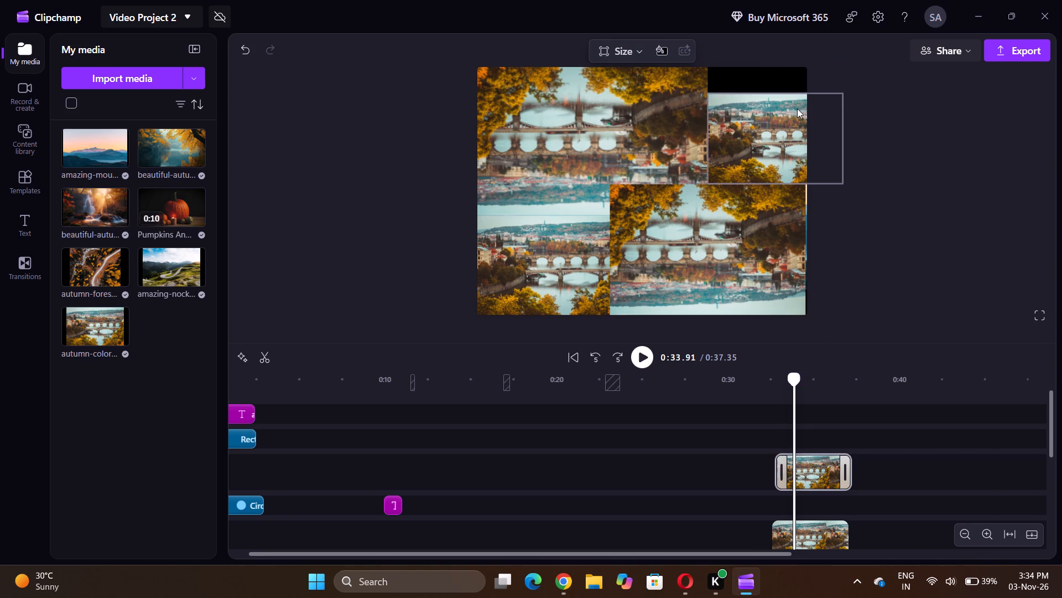
{"action": "left_click_drag", "start_coordinate": [816, 94], "coordinate": [819, 84]}
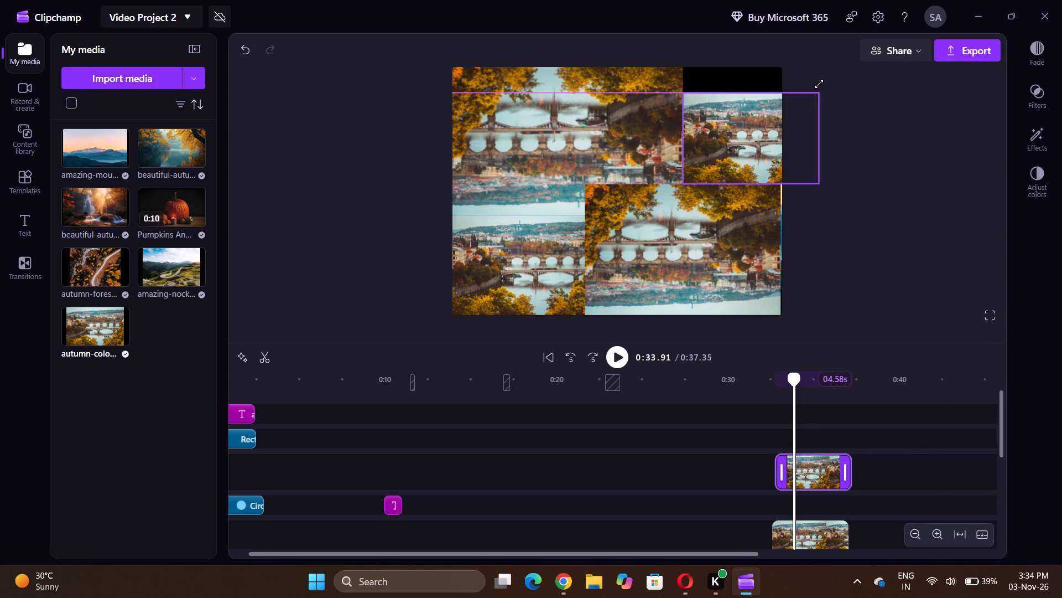
{"action": "left_click_drag", "start_coordinate": [819, 84], "coordinate": [826, 65]}
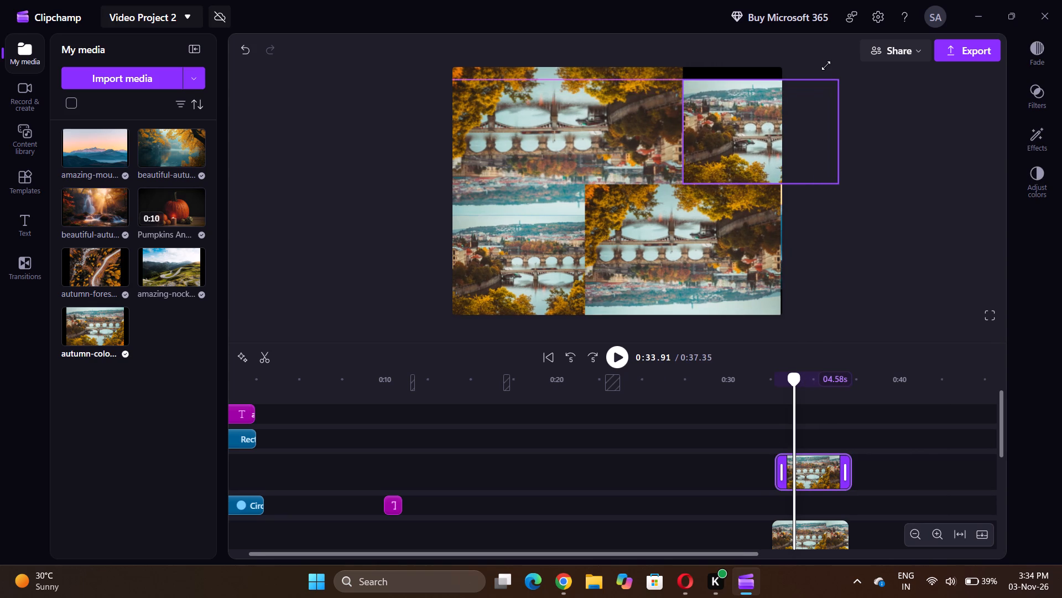
{"action": "left_click_drag", "start_coordinate": [826, 65], "coordinate": [837, 43]}
Shift the upper-right overlay left over the large upside-down overlay, keeping it at the frame's top edge and above the lower-right overlay.
{"action": "left_click_drag", "start_coordinate": [758, 97], "coordinate": [755, 97]}
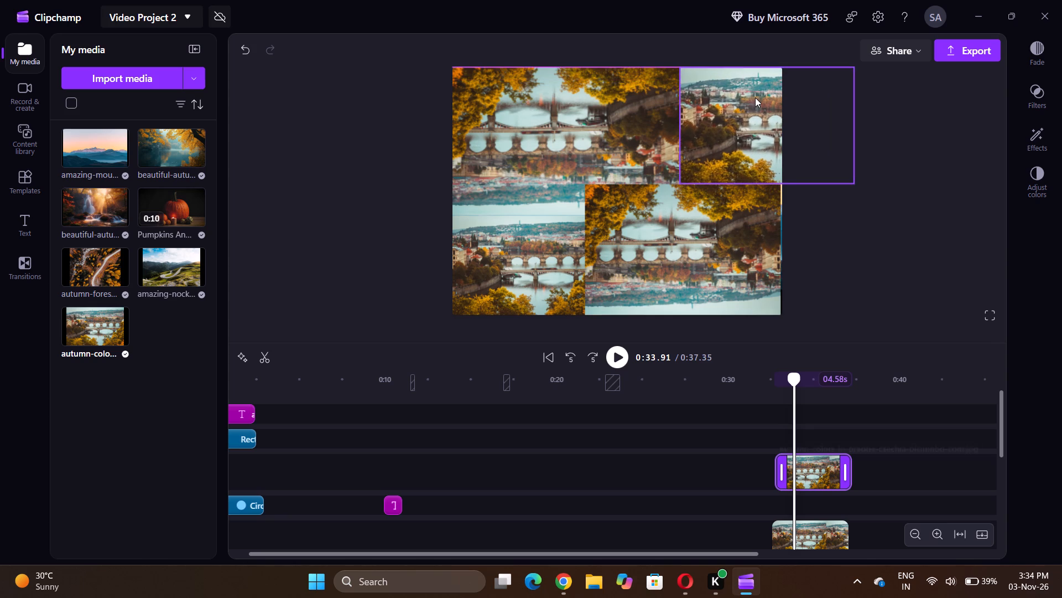
{"action": "left_click_drag", "start_coordinate": [755, 97], "coordinate": [728, 85]}
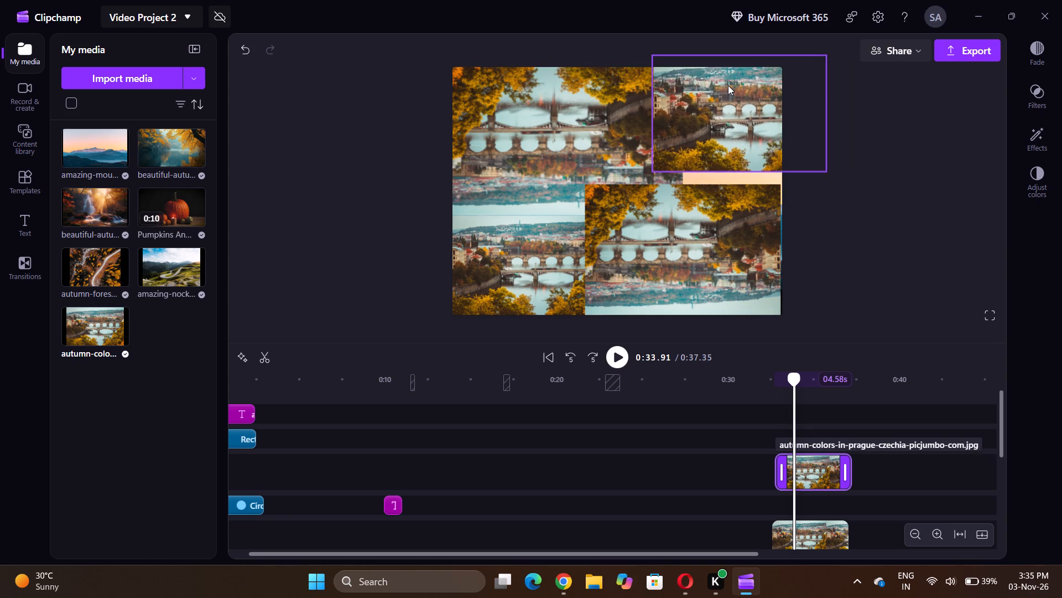
{"action": "left_click_drag", "start_coordinate": [728, 85], "coordinate": [720, 99]}
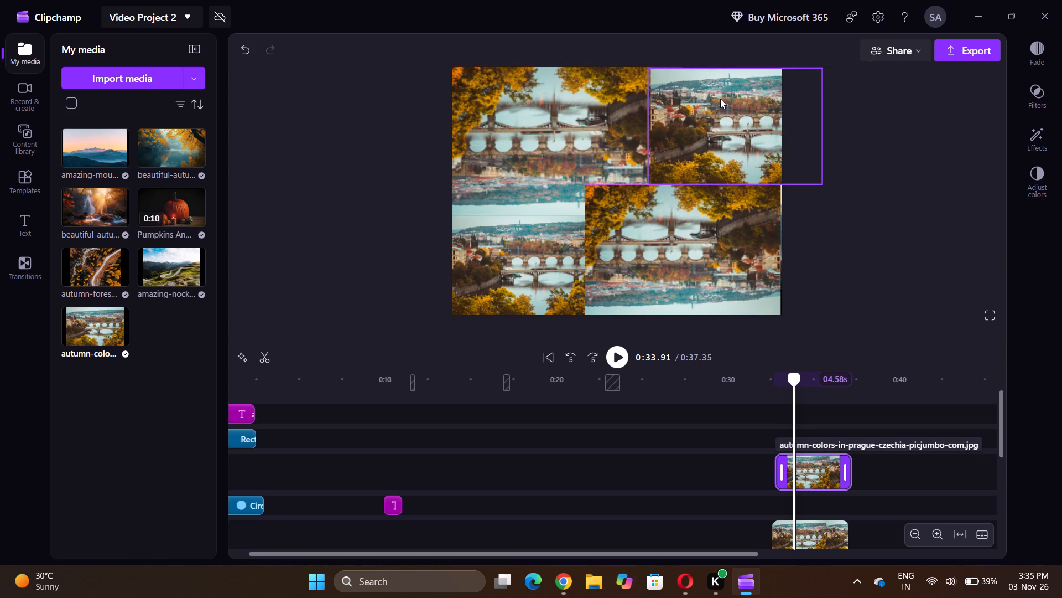
{"action": "left_click_drag", "start_coordinate": [720, 99], "coordinate": [707, 100]}
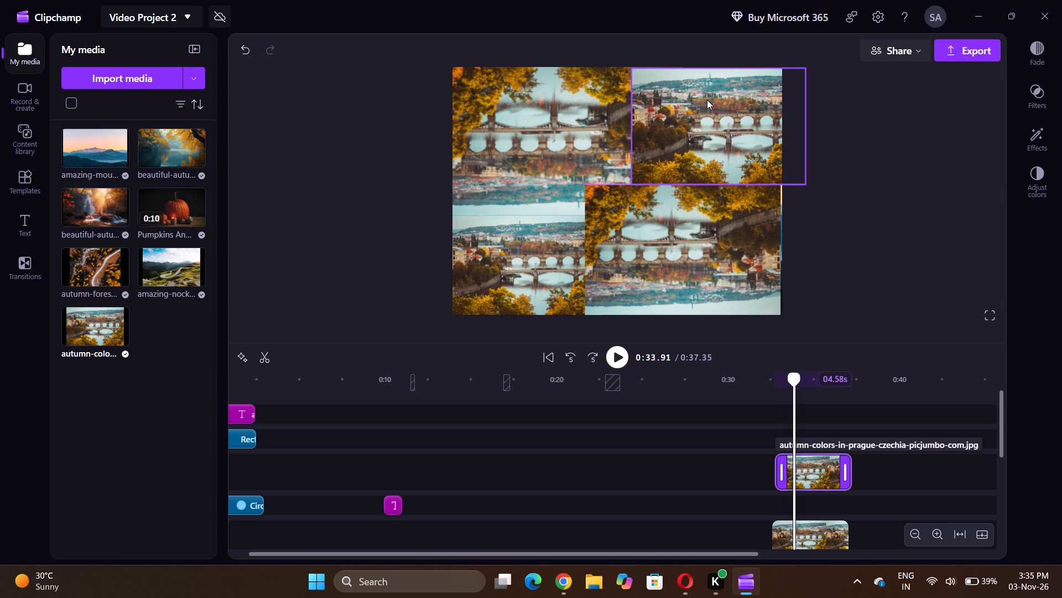
{"action": "left_click_drag", "start_coordinate": [707, 100], "coordinate": [707, 100]}
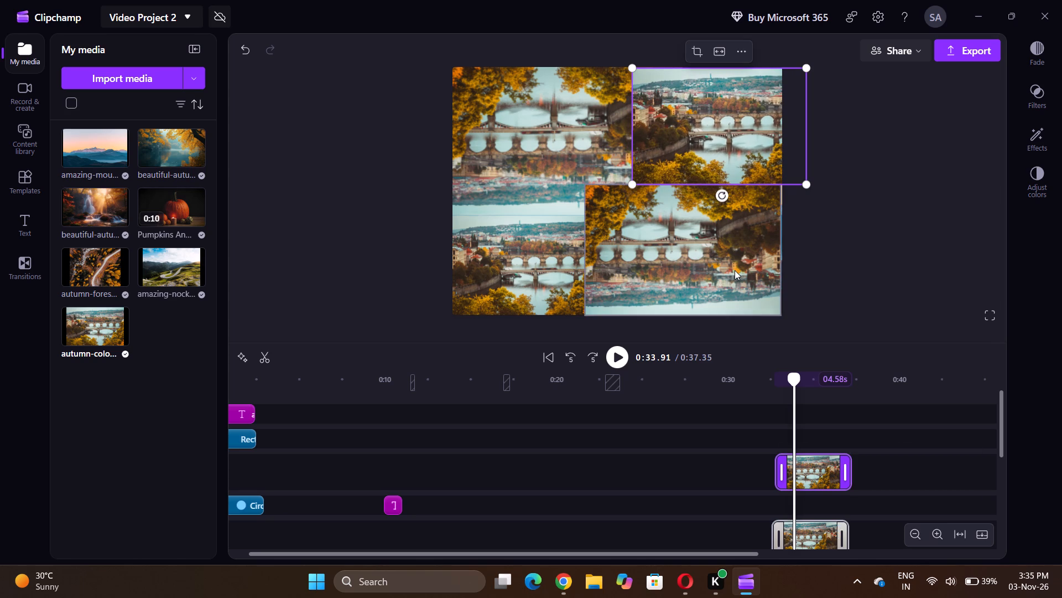
Play the video from 0:25.57 to the end to check the collage of four Prague overlays.
{"action": "left_click", "coordinate": [735, 270]}
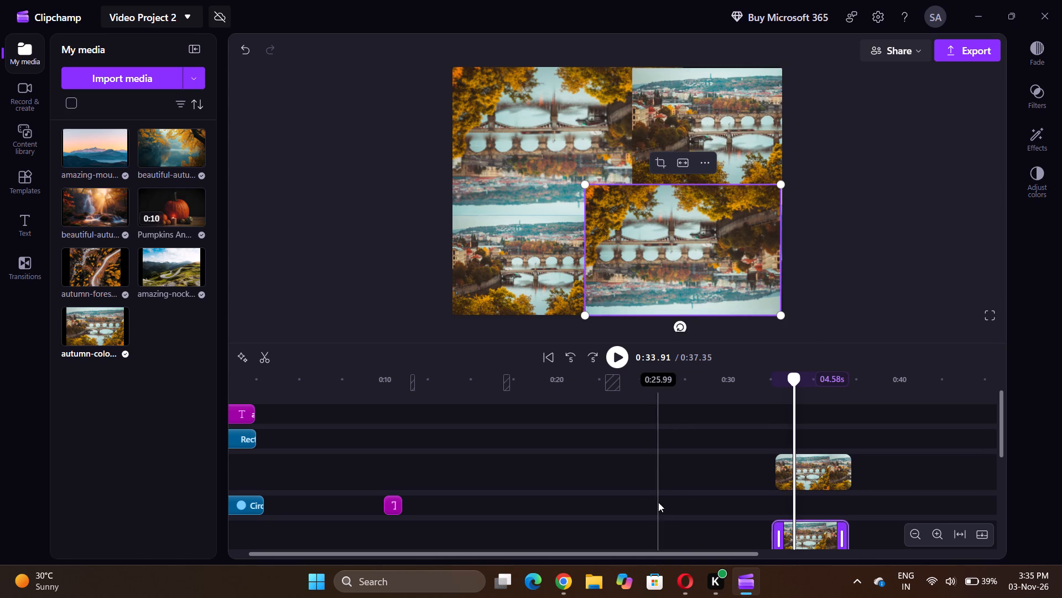
{"action": "left_click", "coordinate": [651, 420]}
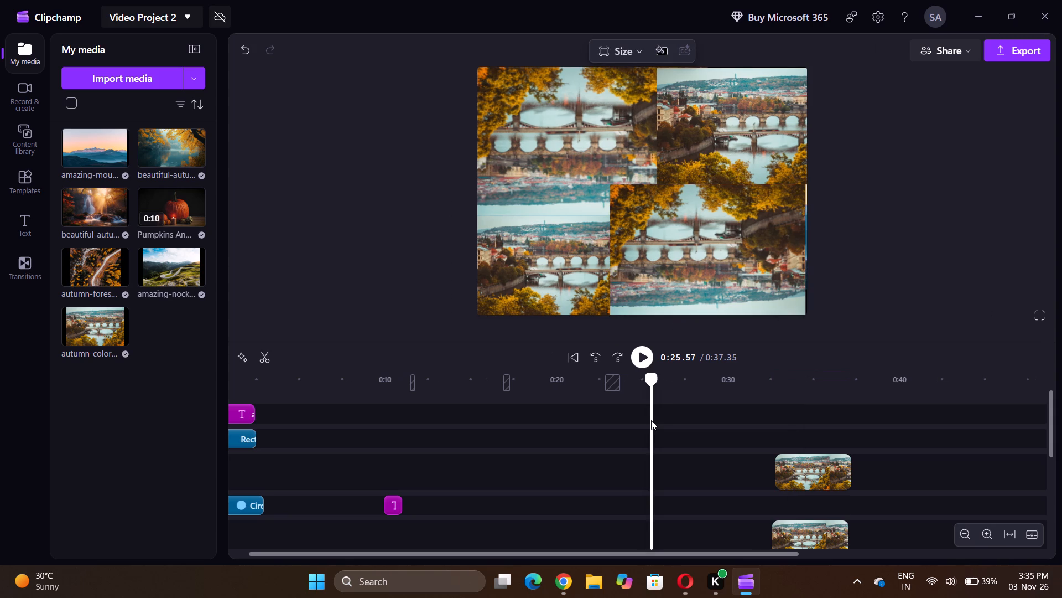
{"action": "key", "text": "space"}
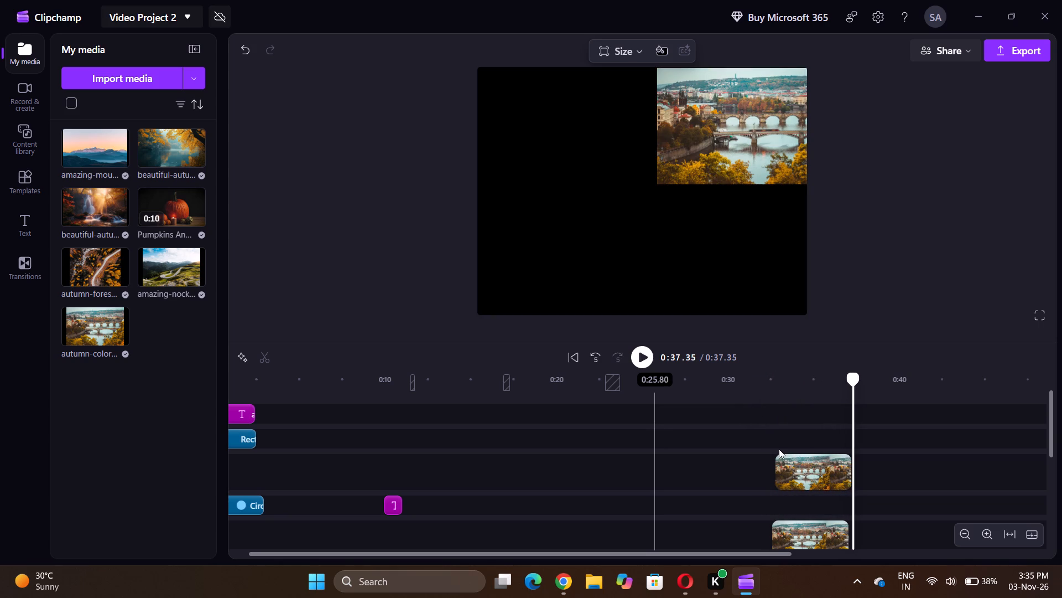
Check how the Prague overlay clips end relative to the final mountain clip, and return the playhead to 0:33.13.
{"action": "scroll", "coordinate": [826, 503], "scroll_direction": "down", "scroll_amount": 1}
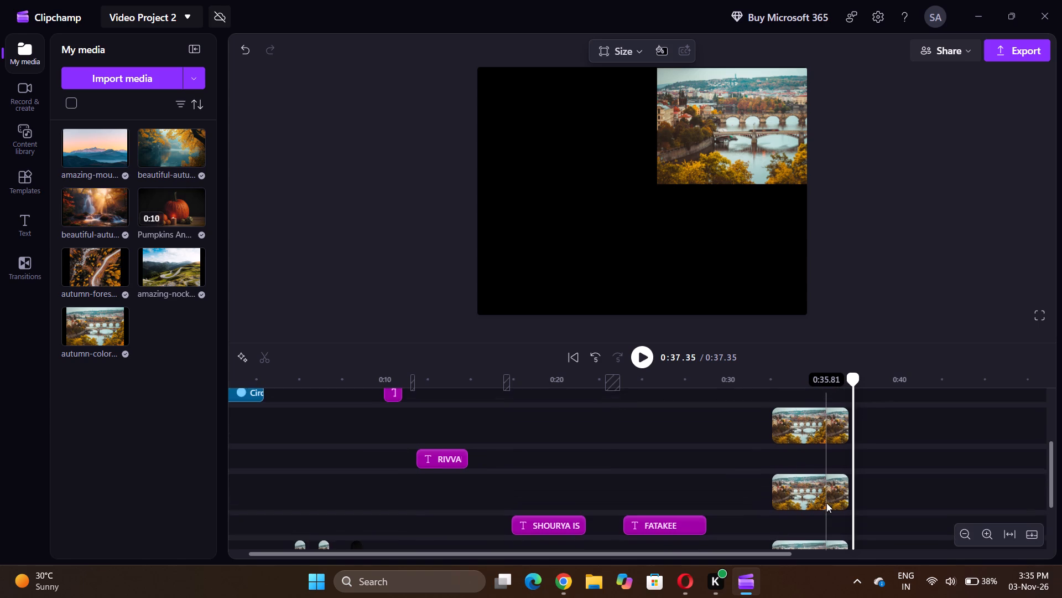
{"action": "scroll", "coordinate": [826, 503], "scroll_direction": "down", "scroll_amount": 2}
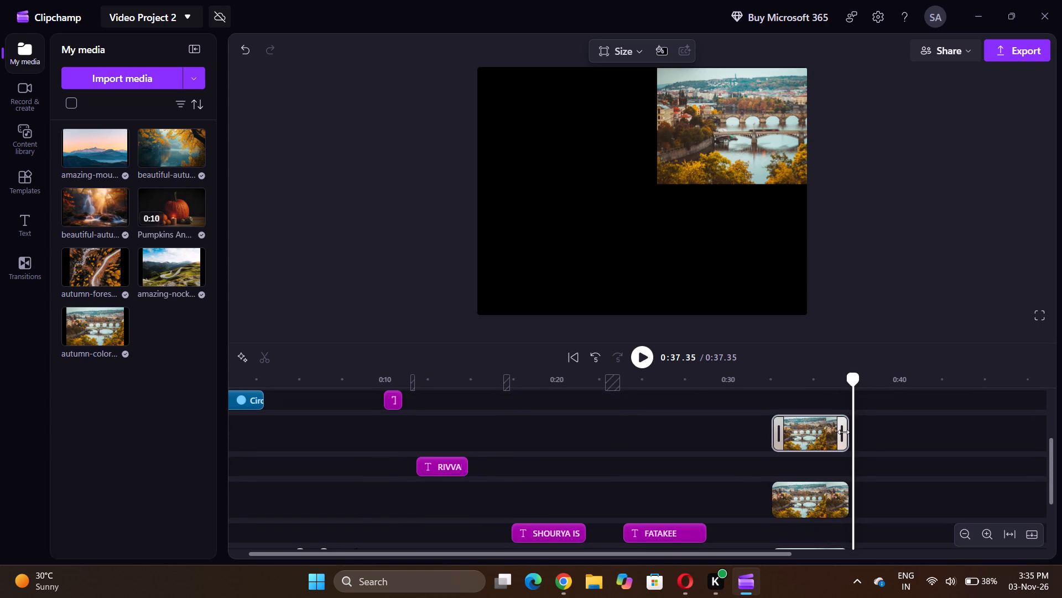
{"action": "left_click", "coordinate": [844, 432]}
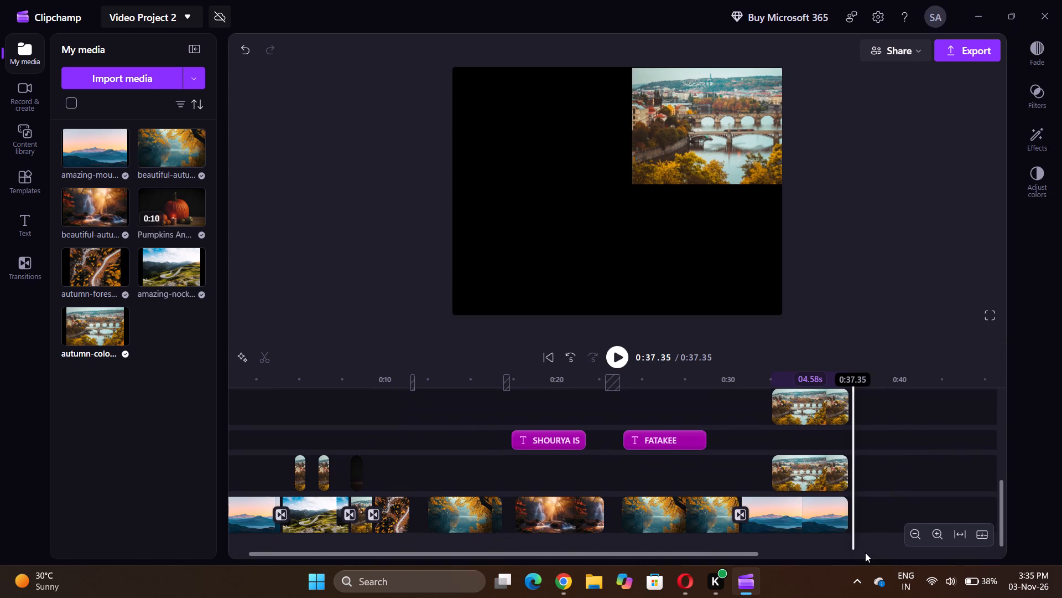
{"action": "scroll", "coordinate": [865, 553], "scroll_direction": "up", "scroll_amount": 1}
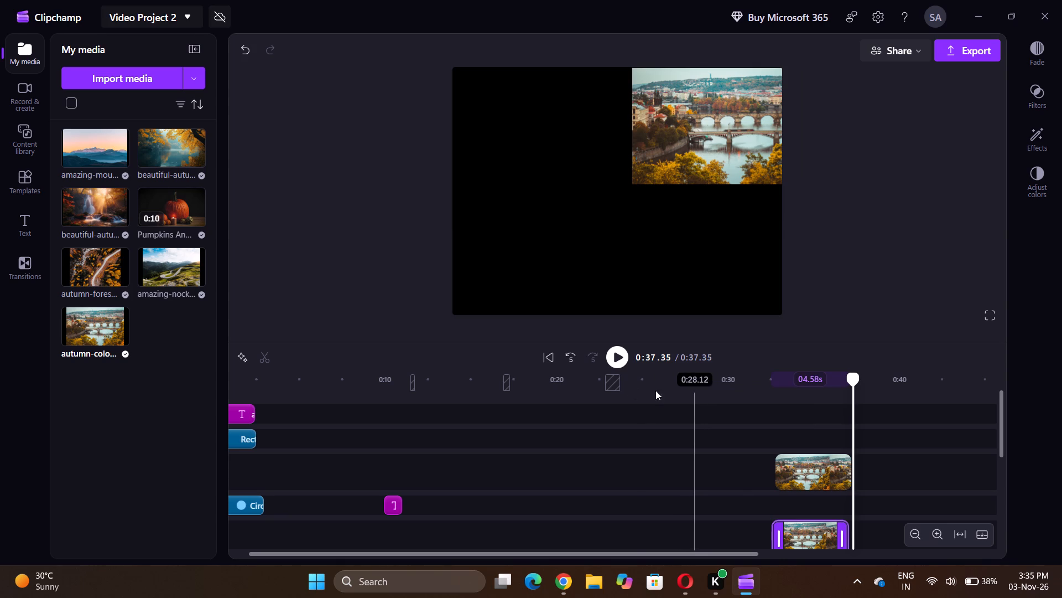
{"action": "left_click", "coordinate": [780, 442]}
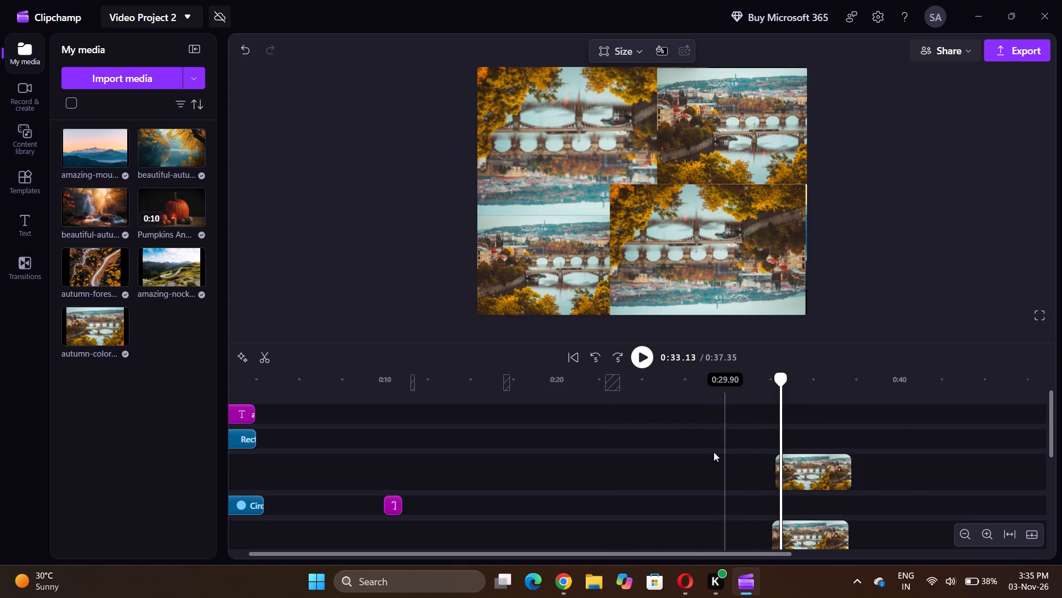
Play the video from about 0:28.35 to 0:31.30 to check the transition from the FATAKEE title to the final mountain clip.
{"action": "left_click", "coordinate": [689, 451]}
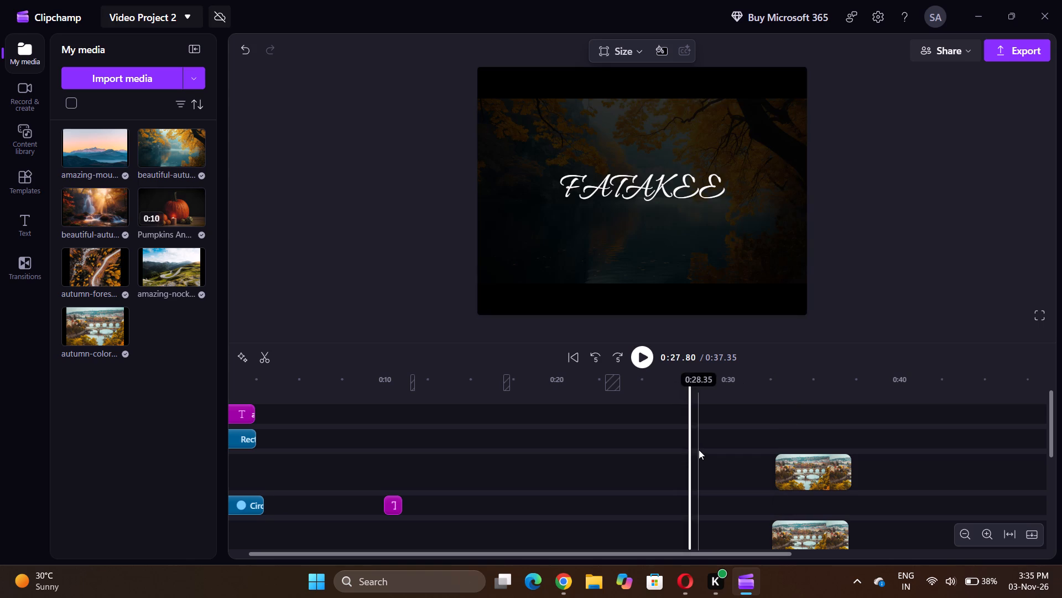
{"action": "left_click", "coordinate": [699, 450]}
{"action": "key", "text": "space"}
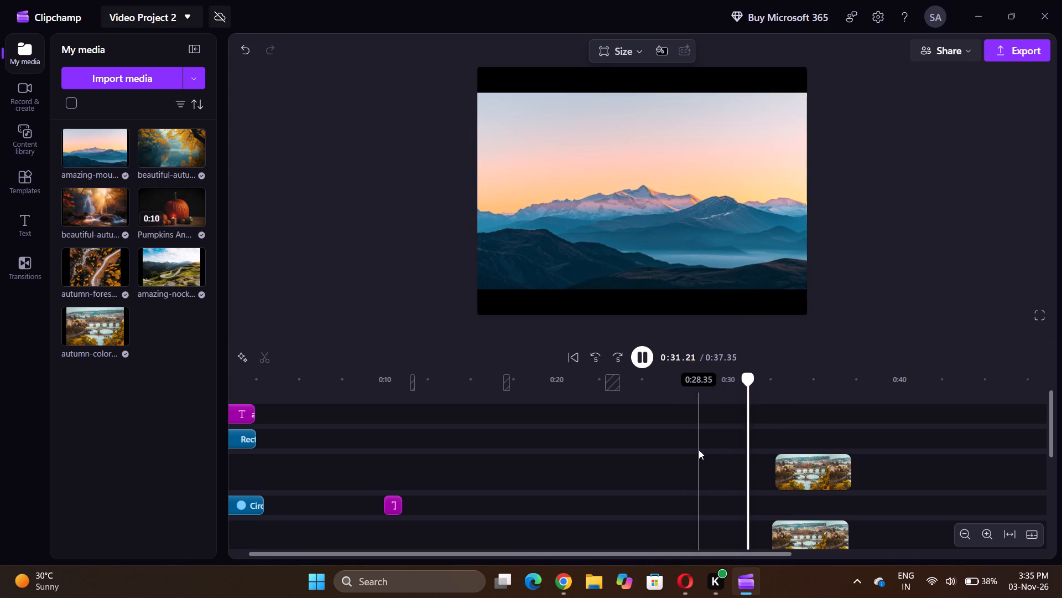
{"action": "key", "text": "space"}
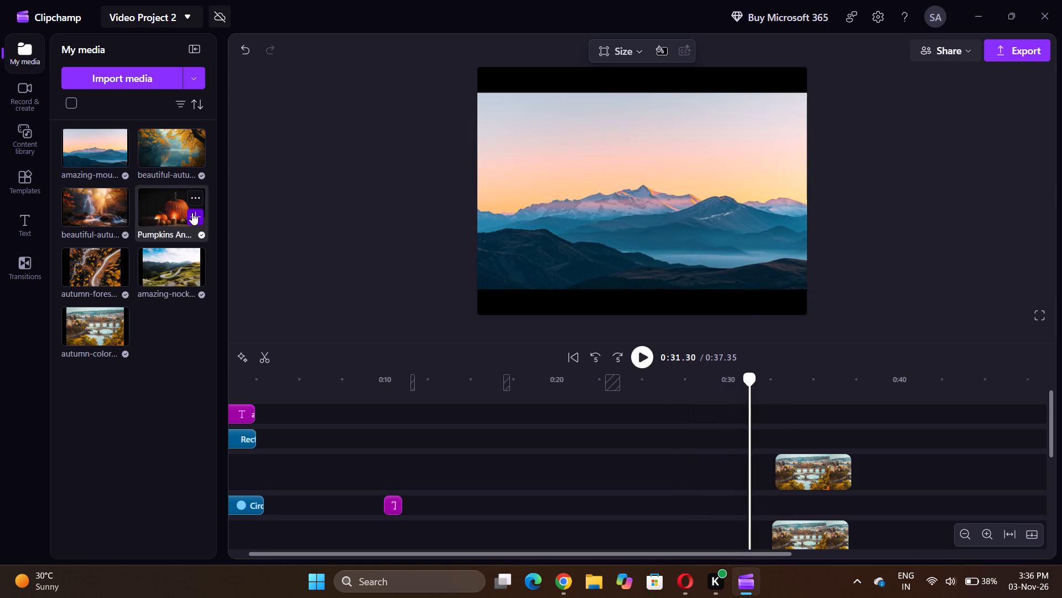
Add a Mirror two-line title and shift it earlier on its track so it starts at about 0:28.
{"action": "left_click", "coordinate": [21, 213]}
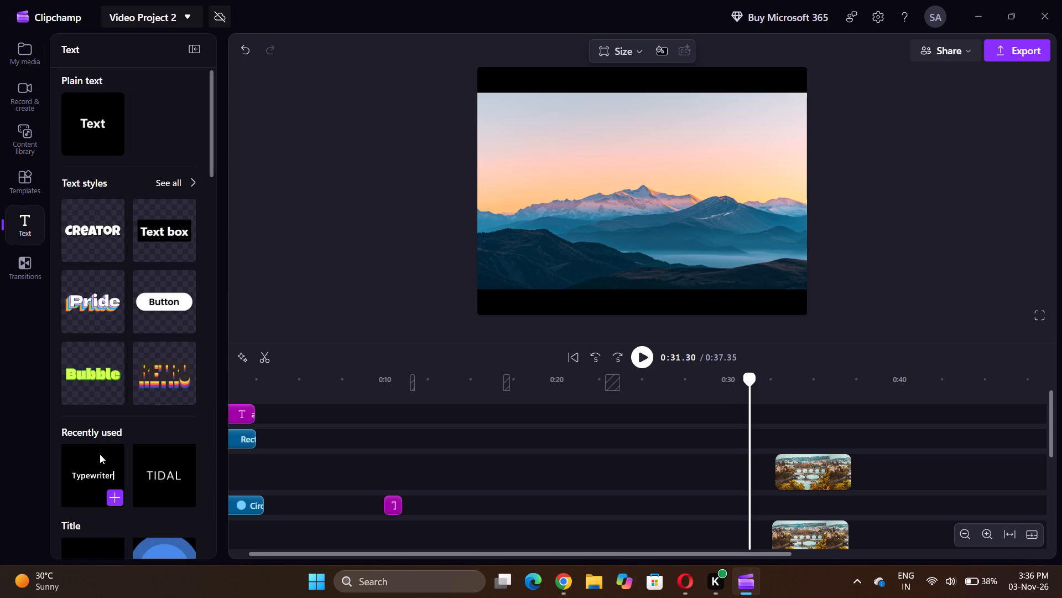
{"action": "scroll", "coordinate": [100, 454], "scroll_direction": "down", "scroll_amount": 3}
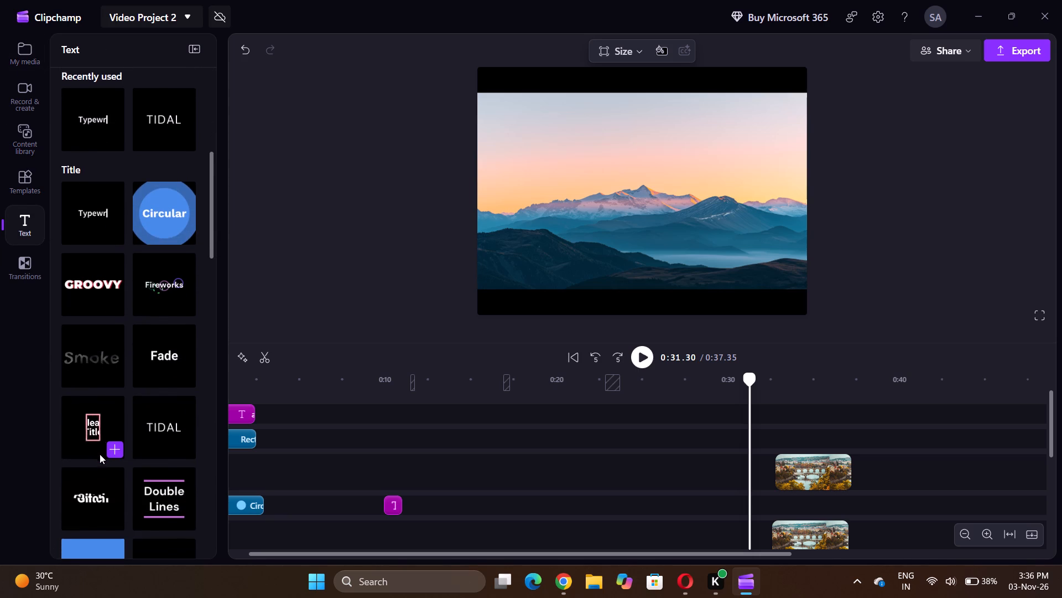
{"action": "scroll", "coordinate": [100, 454], "scroll_direction": "down", "scroll_amount": 1}
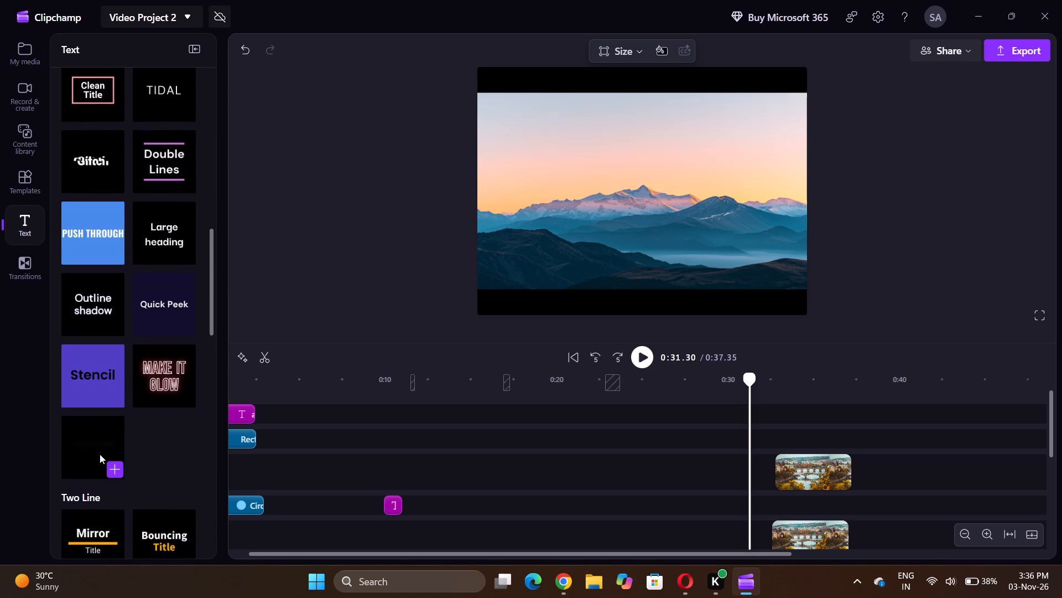
{"action": "left_click", "coordinate": [99, 417]}
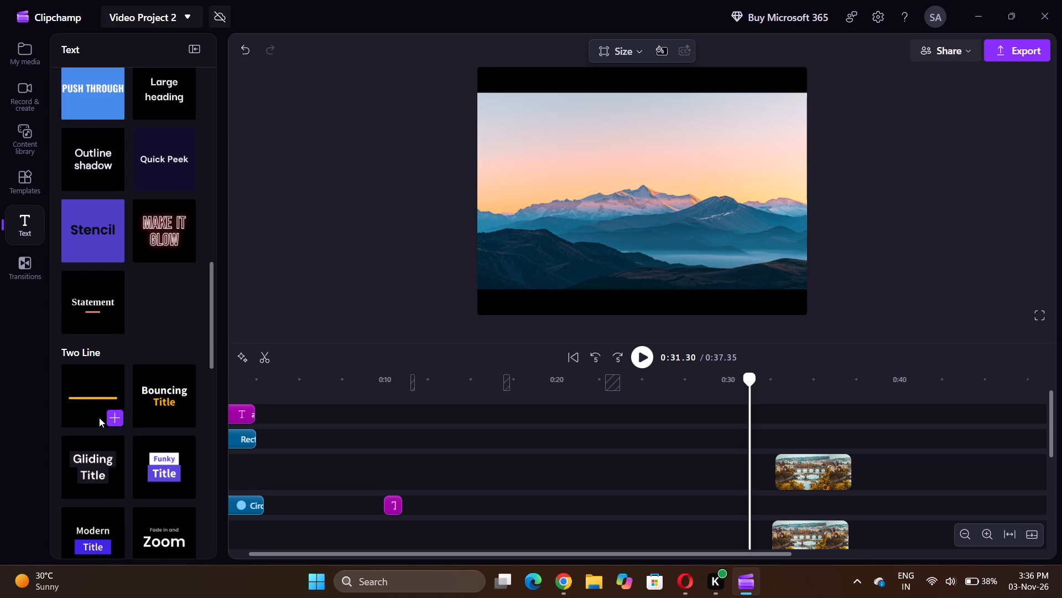
{"action": "left_click", "coordinate": [112, 415]}
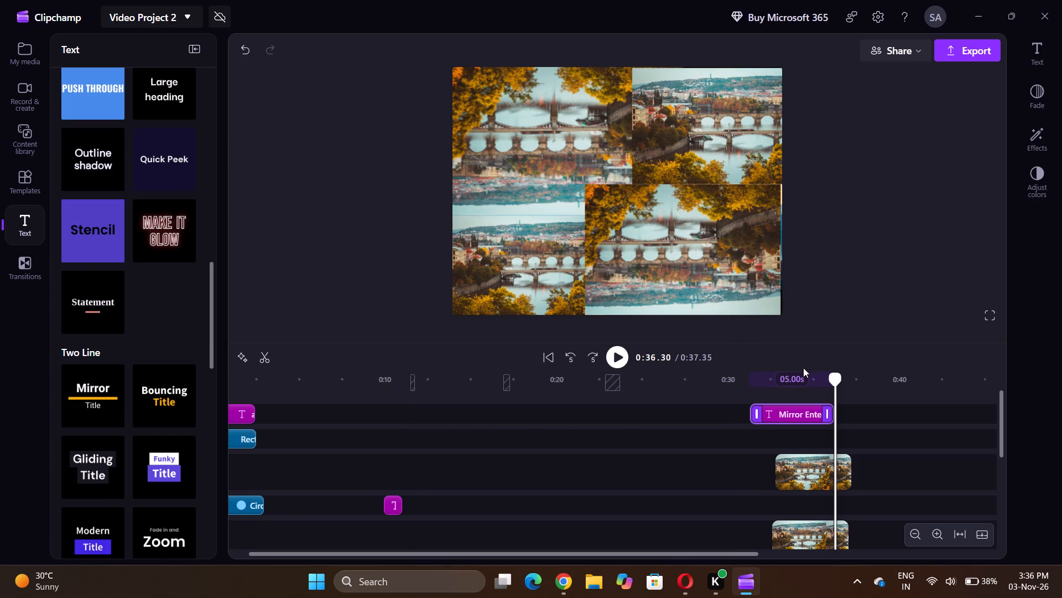
{"action": "left_click_drag", "start_coordinate": [804, 410], "coordinate": [752, 418]}
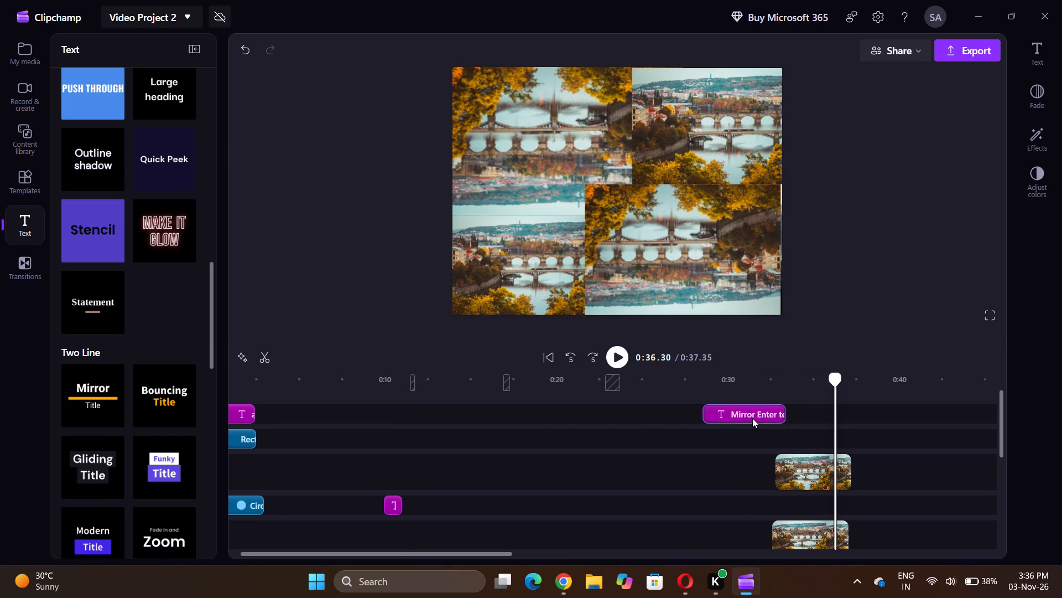
{"action": "left_click_drag", "start_coordinate": [752, 418], "coordinate": [745, 417]}
Examine the timeline tracks to compare the Mirror title's timing with the other titles, Prague overlays and final mountain clip.
{"action": "scroll", "coordinate": [746, 481], "scroll_direction": "down", "scroll_amount": 1}
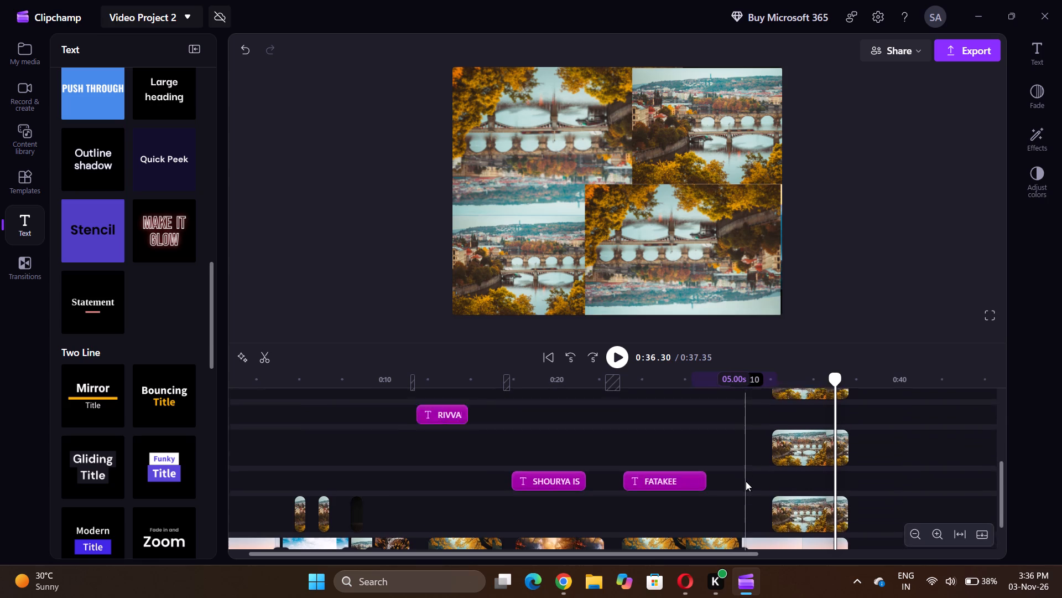
{"action": "scroll", "coordinate": [746, 481], "scroll_direction": "down", "scroll_amount": 1}
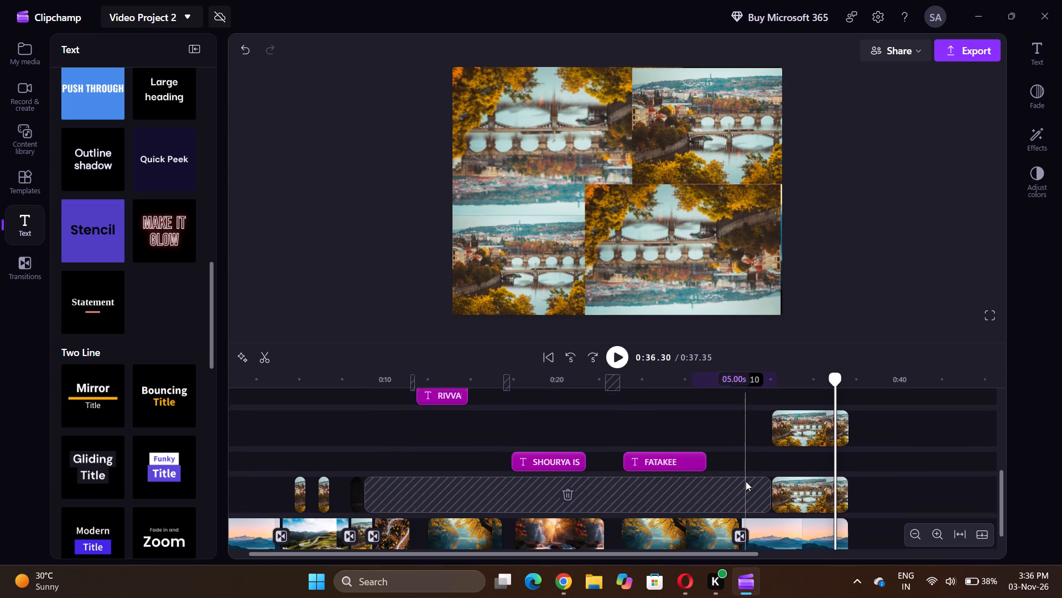
{"action": "scroll", "coordinate": [746, 481], "scroll_direction": "down", "scroll_amount": 2}
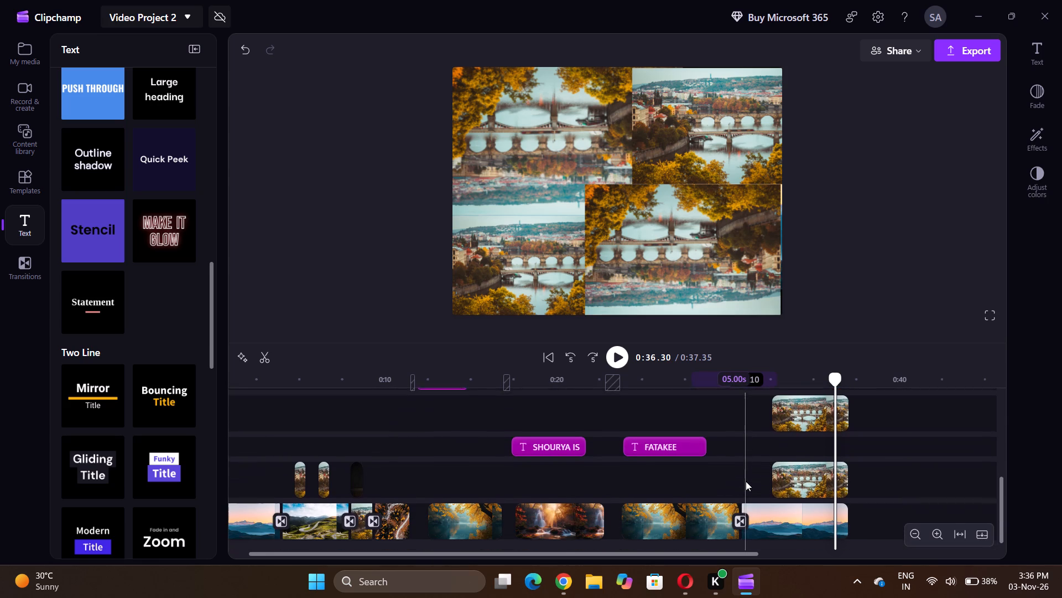
{"action": "scroll", "coordinate": [746, 481], "scroll_direction": "down", "scroll_amount": 1}
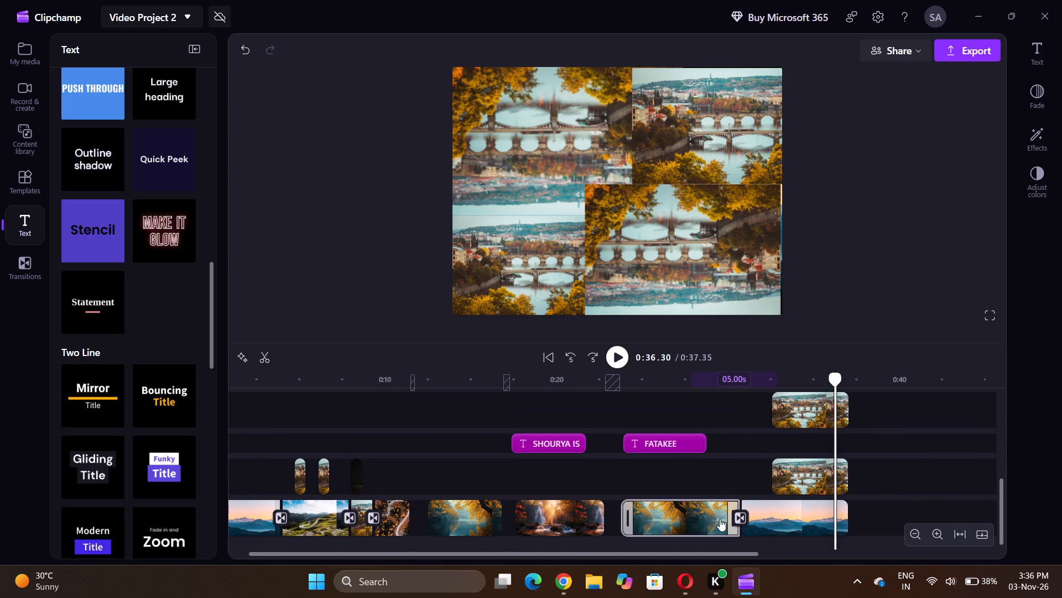
{"action": "scroll", "coordinate": [733, 424], "scroll_direction": "up", "scroll_amount": 1}
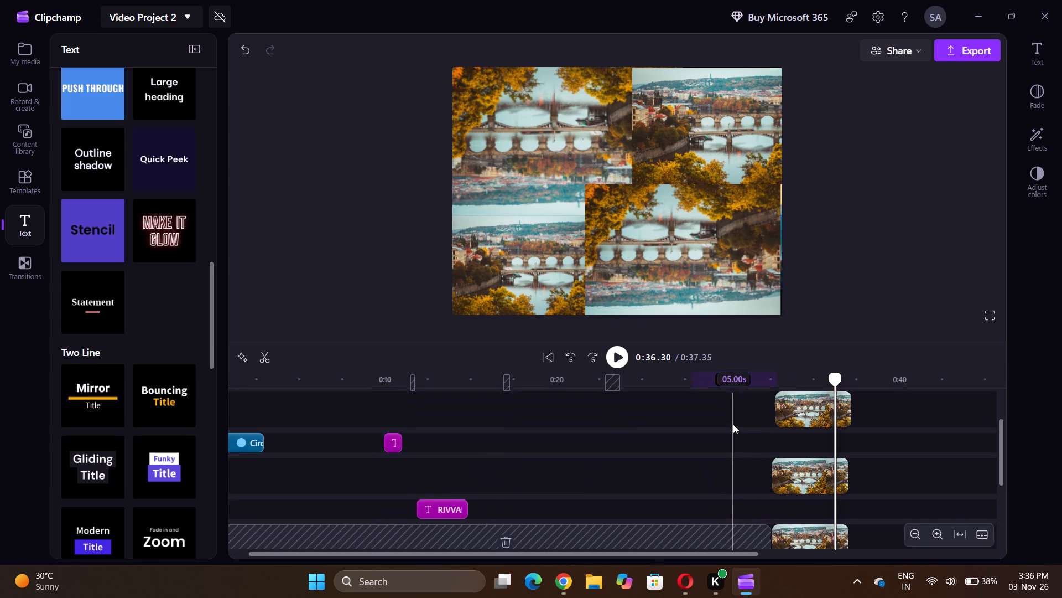
{"action": "scroll", "coordinate": [733, 424], "scroll_direction": "up", "scroll_amount": 1}
{"action": "scroll", "coordinate": [733, 424], "scroll_direction": "down", "scroll_amount": 1}
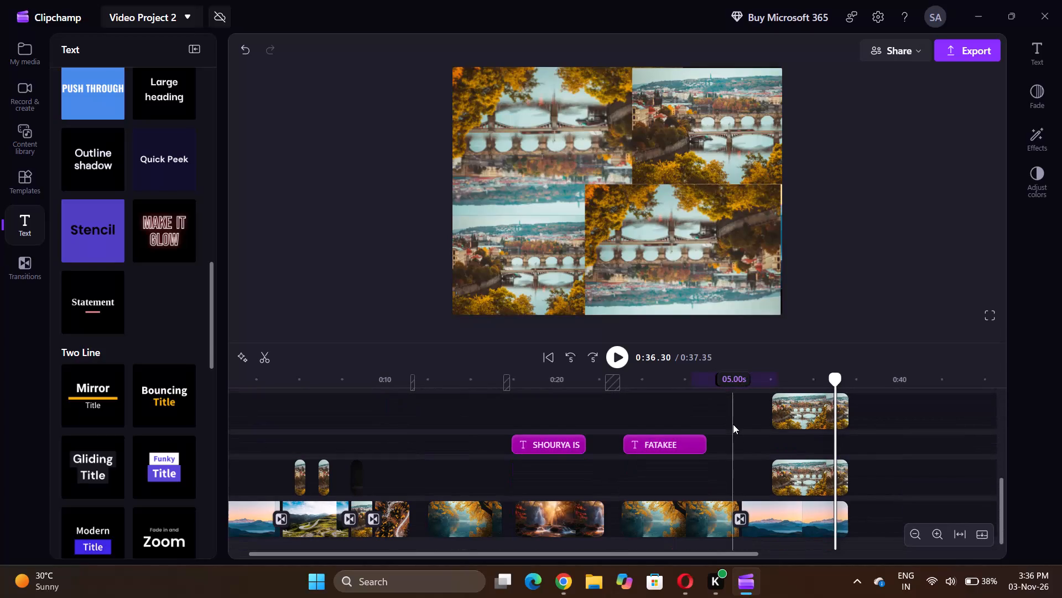
{"action": "scroll", "coordinate": [733, 424], "scroll_direction": "down", "scroll_amount": 1}
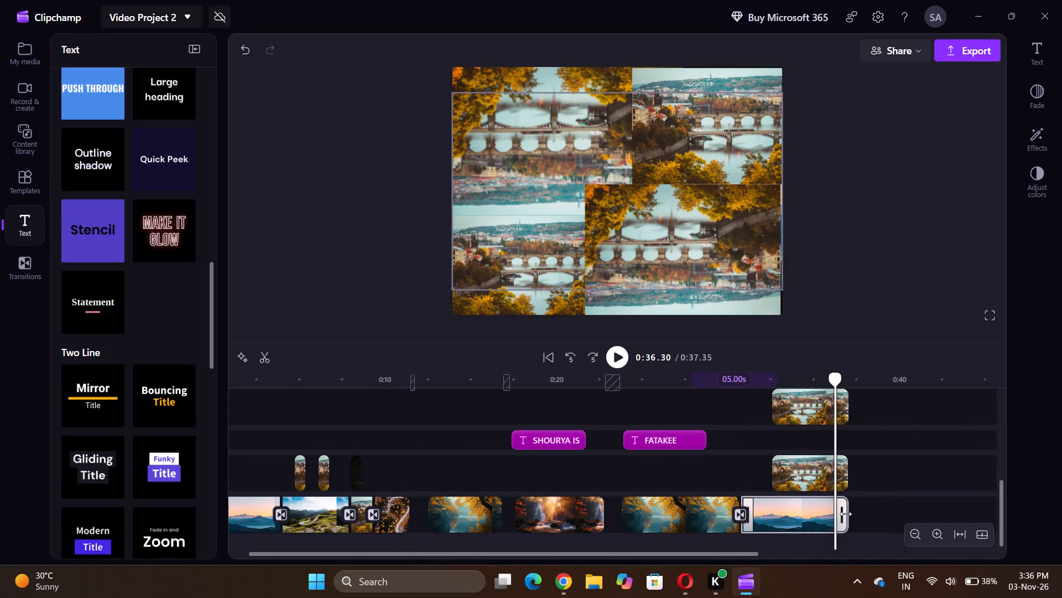
Add the amazing-nock mountain road image at the video's end and place it on the main track directly after the final mountain clip.
{"action": "left_click", "coordinate": [856, 516]}
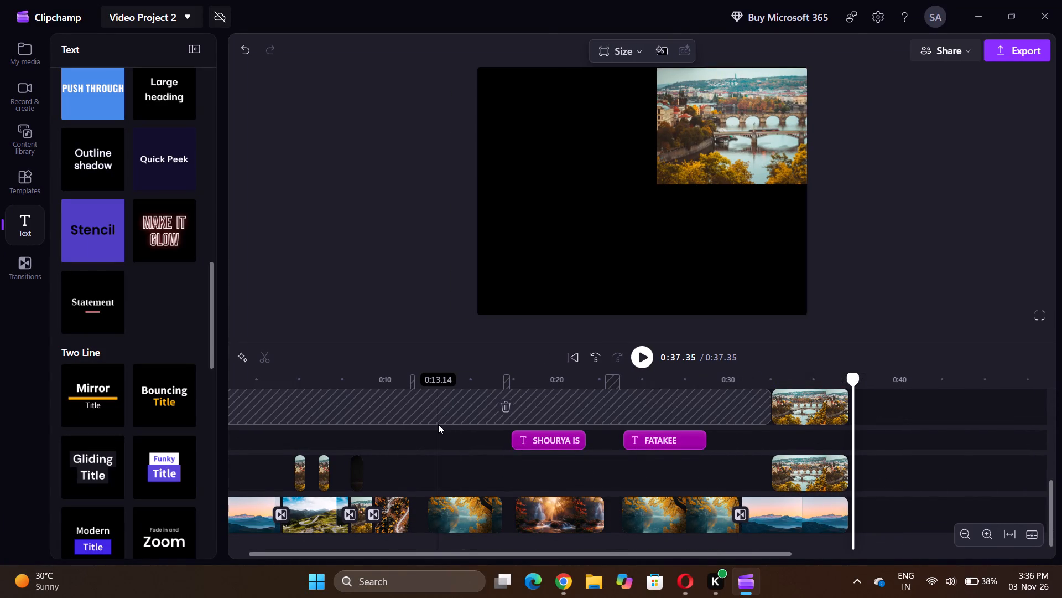
{"action": "scroll", "coordinate": [438, 424], "scroll_direction": "right", "scroll_amount": 6}
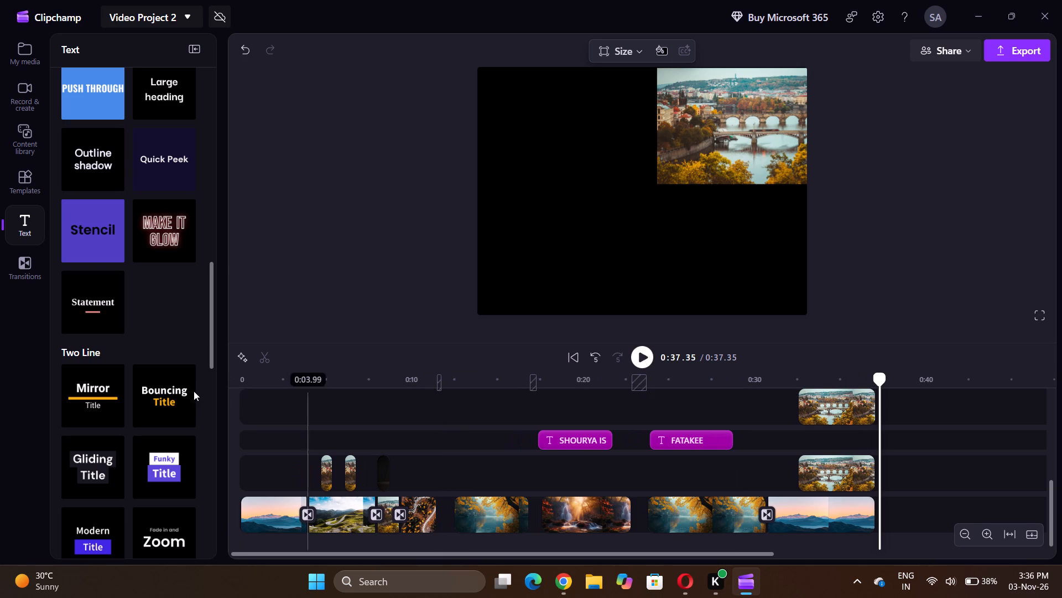
{"action": "left_click", "coordinate": [44, 64]}
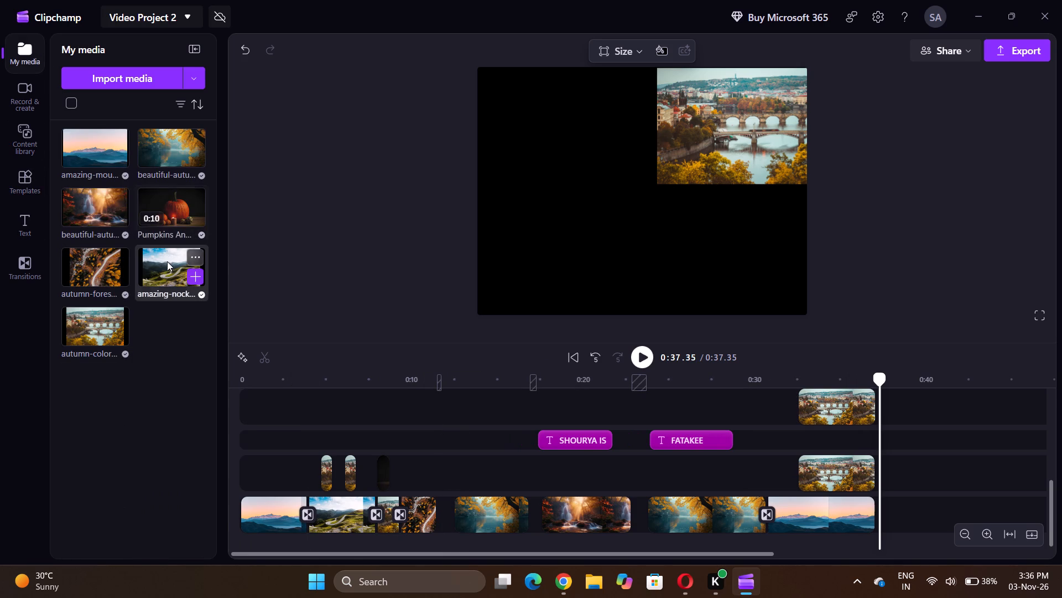
{"action": "left_click", "coordinate": [195, 274]}
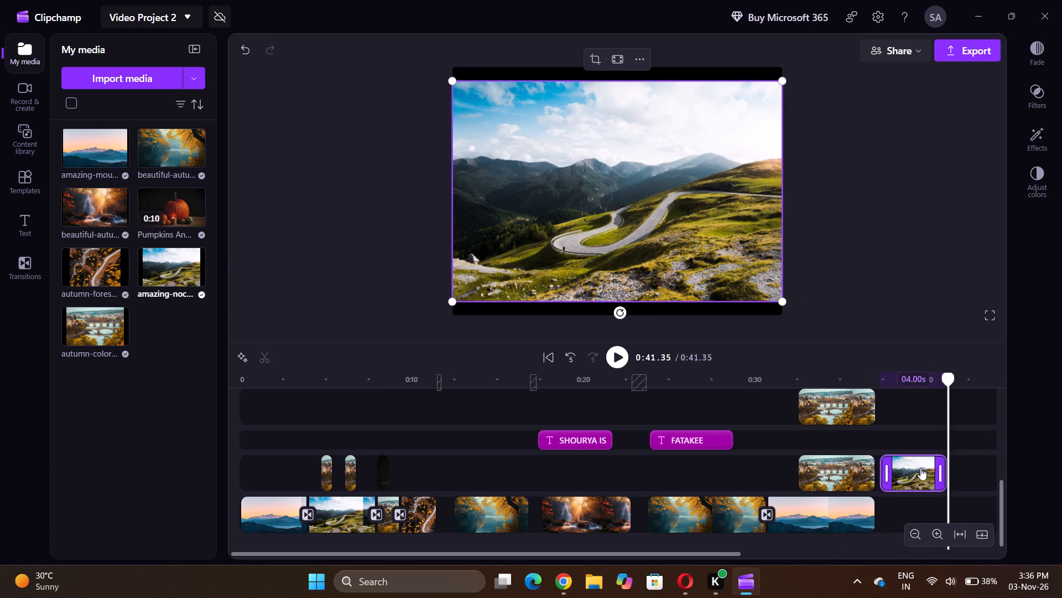
{"action": "left_click_drag", "start_coordinate": [920, 468], "coordinate": [917, 510]}
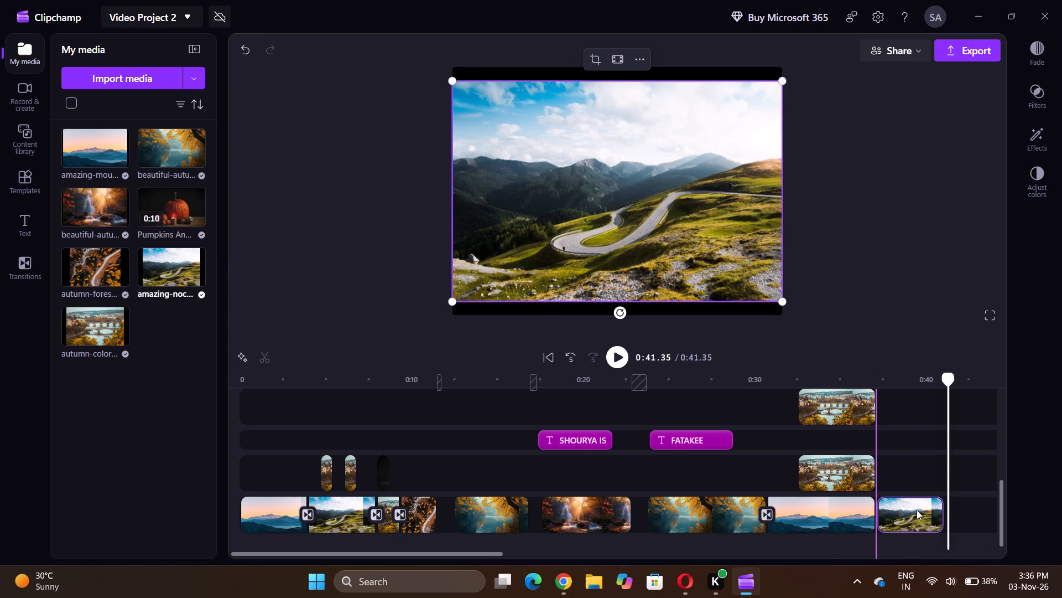
{"action": "left_click_drag", "start_coordinate": [917, 510], "coordinate": [916, 510]}
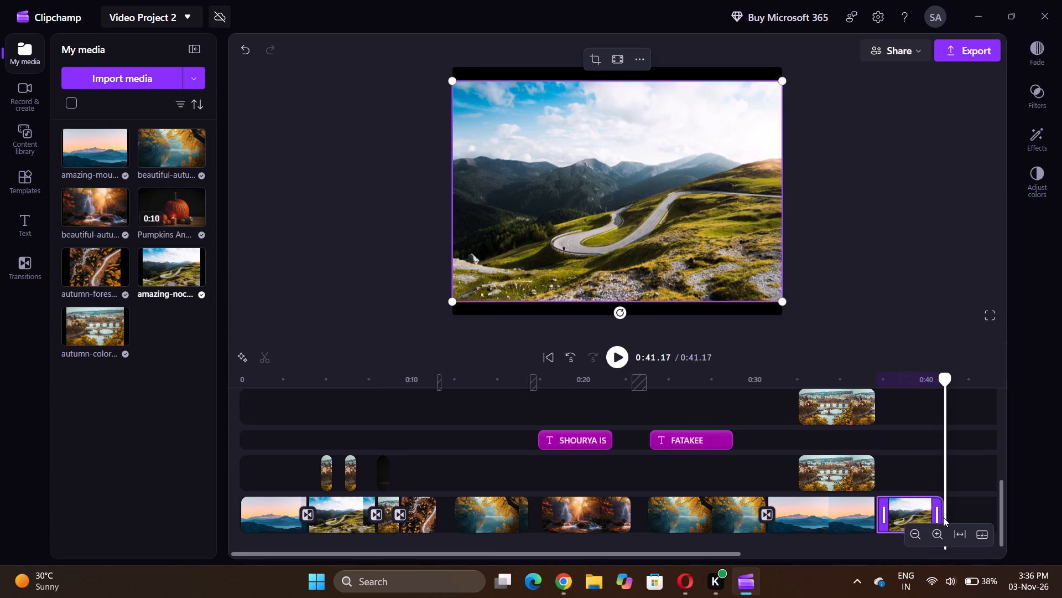
Extend the closing mountain road clip to a duration of 6.45 s.
{"action": "left_click_drag", "start_coordinate": [939, 516], "coordinate": [1020, 514]}
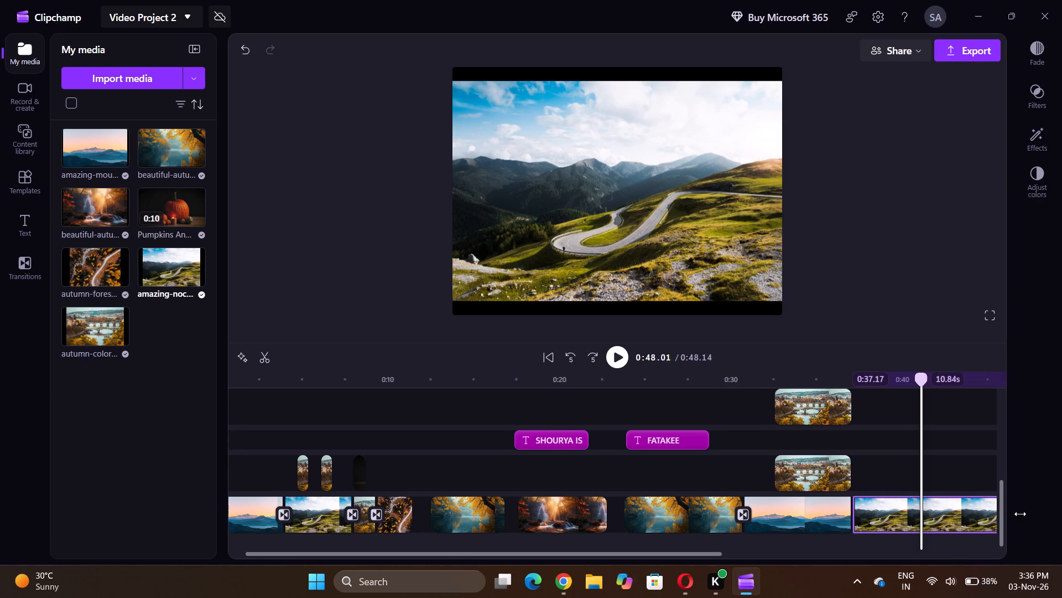
{"action": "left_click_drag", "start_coordinate": [1020, 514], "coordinate": [923, 524]}
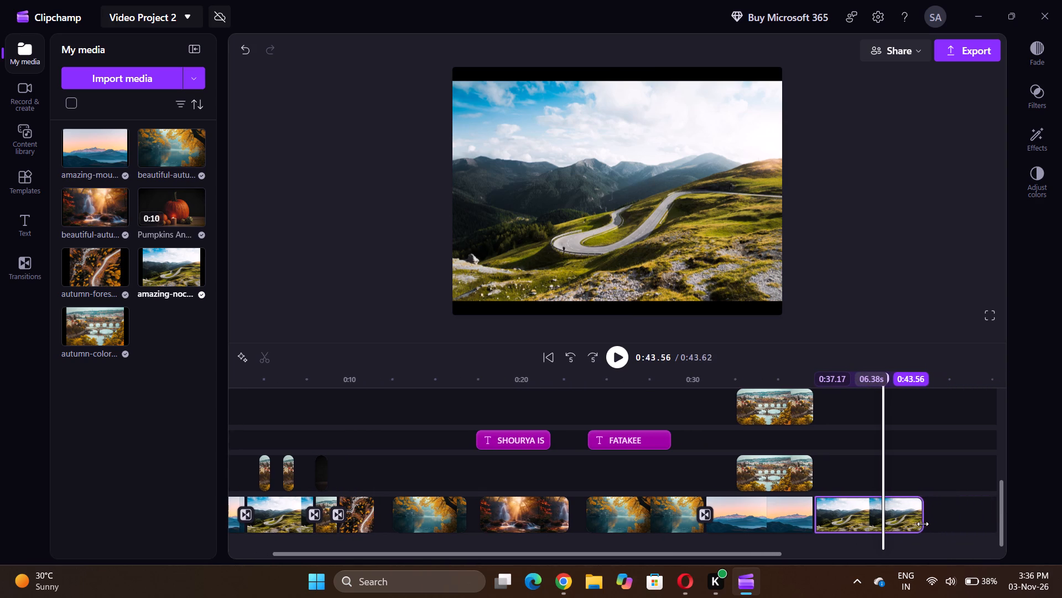
{"action": "left_click_drag", "start_coordinate": [923, 524], "coordinate": [920, 525]}
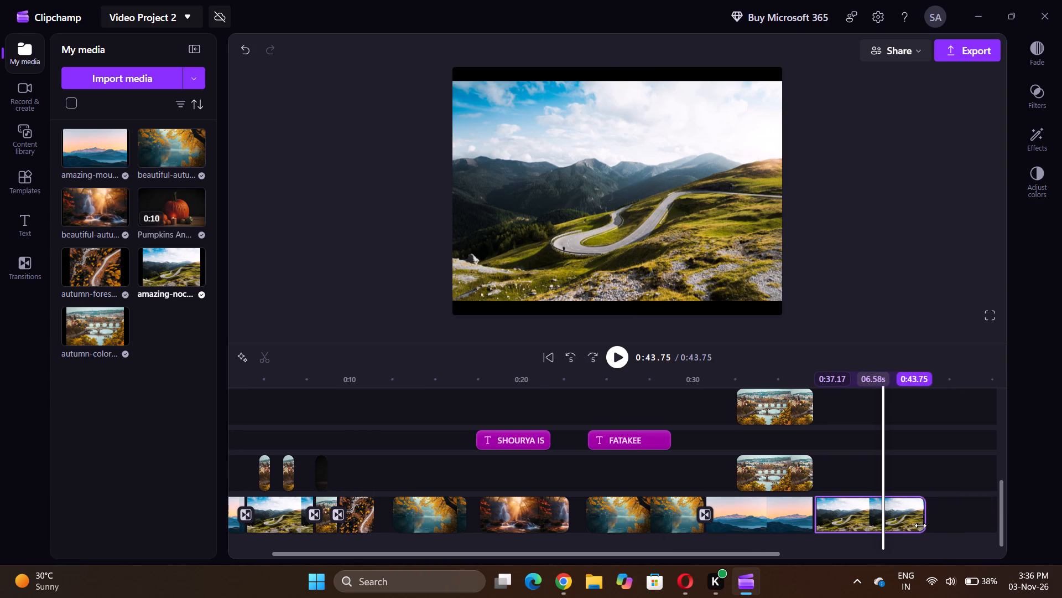
{"action": "left_click_drag", "start_coordinate": [920, 525], "coordinate": [919, 525]}
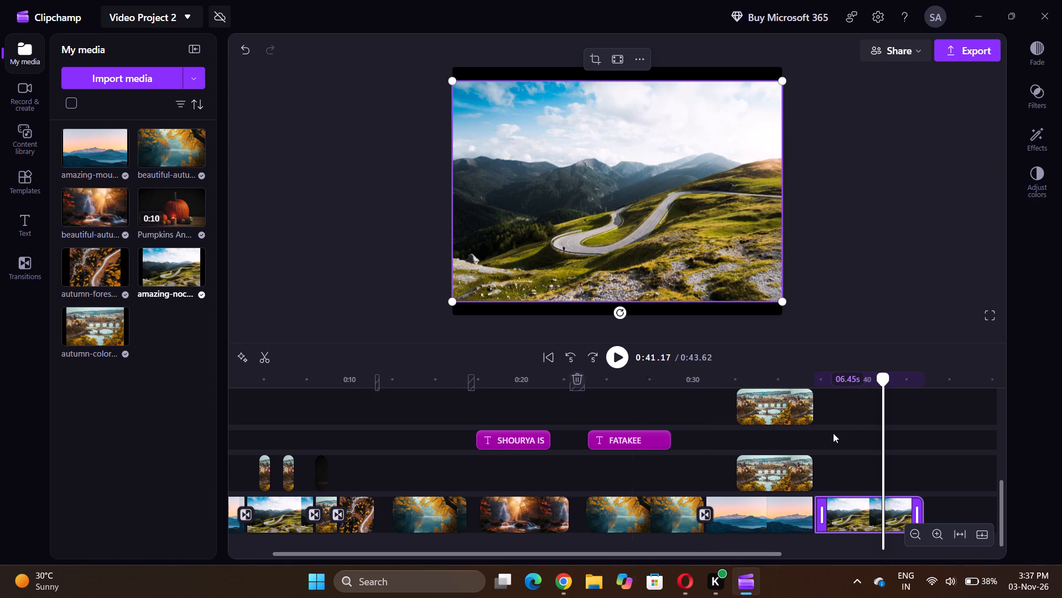
Play the mountain road clip from 0:37.17 to 0:40.64 to check the new ending, and select the clip.
{"action": "left_click", "coordinate": [812, 429]}
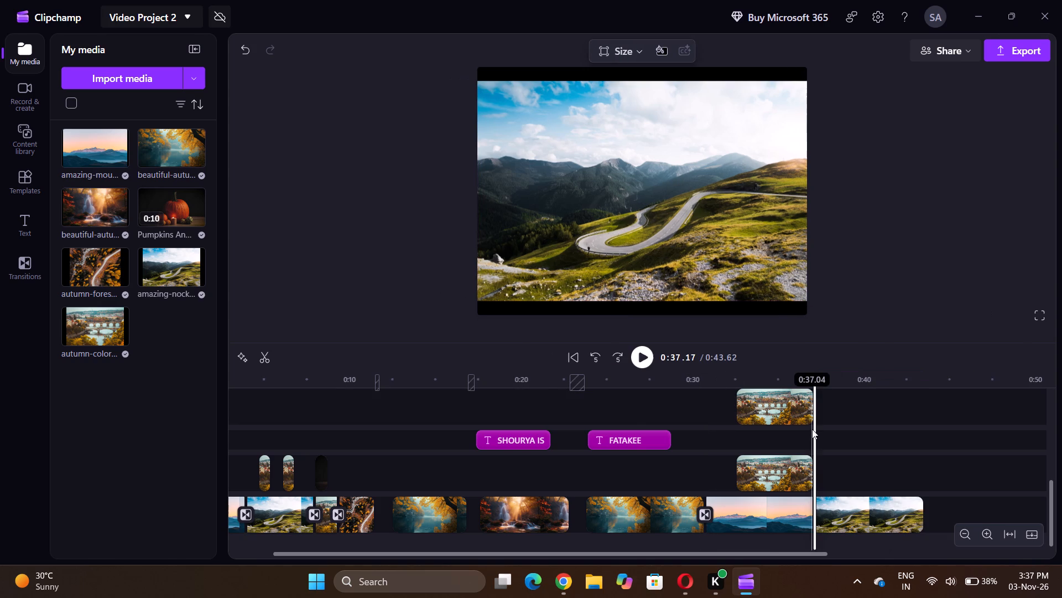
{"action": "key", "text": "space"}
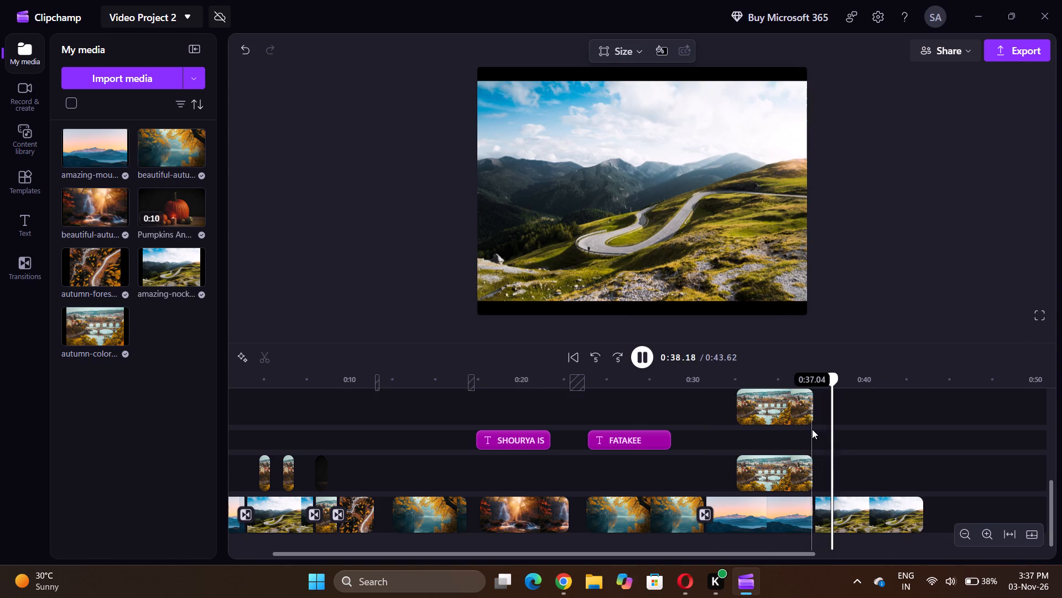
{"action": "key", "text": "space"}
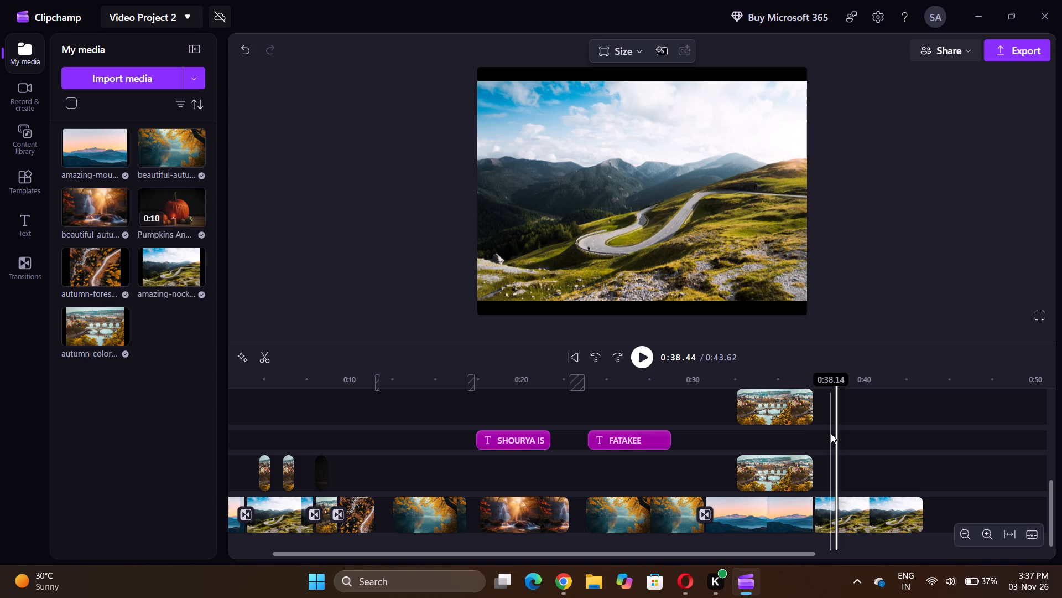
{"action": "key", "text": "space"}
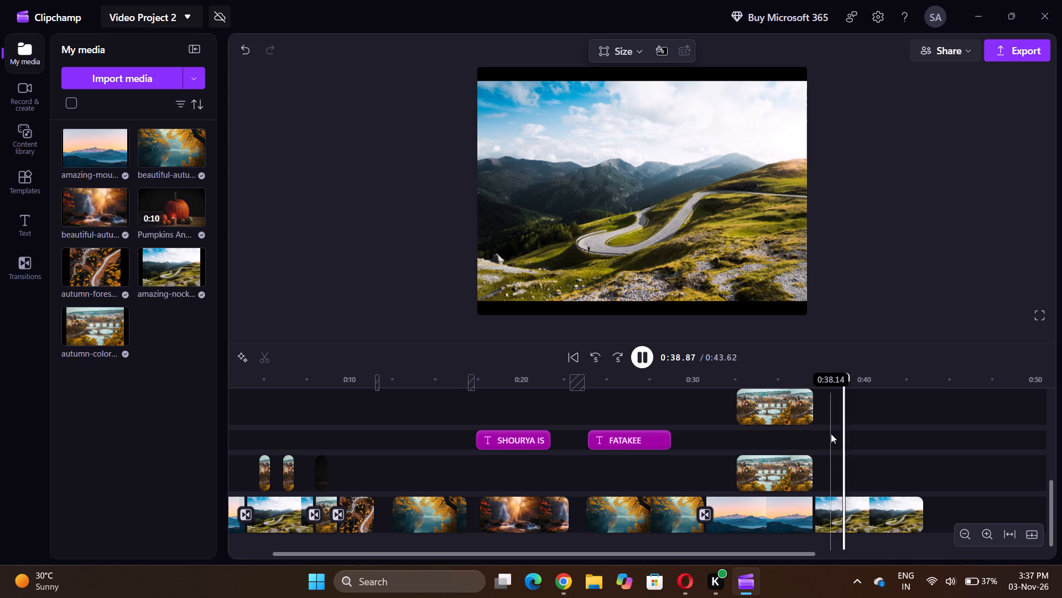
{"action": "key", "text": "space"}
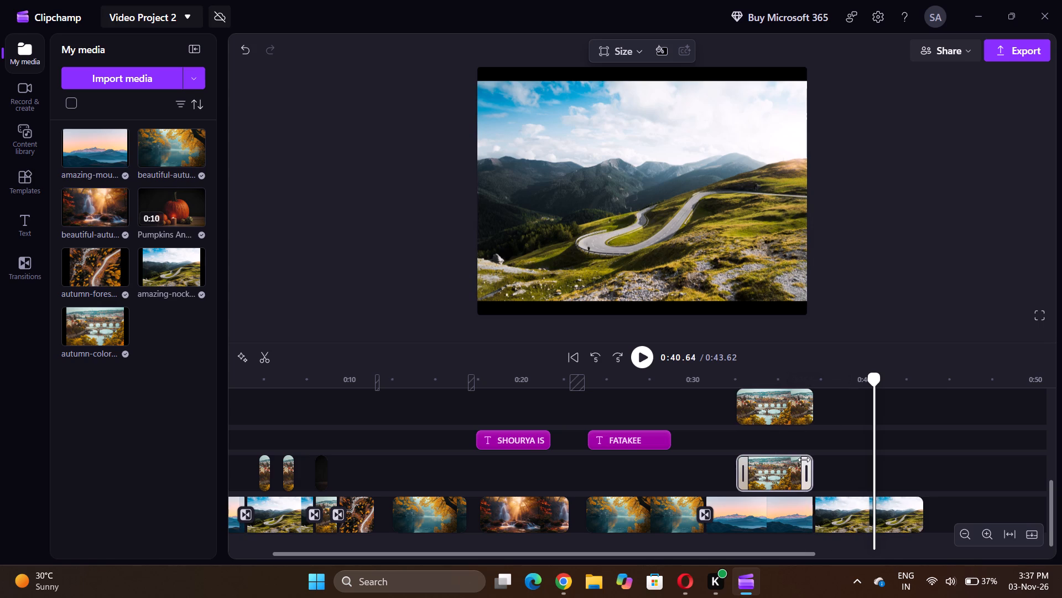
{"action": "left_click", "coordinate": [844, 507]}
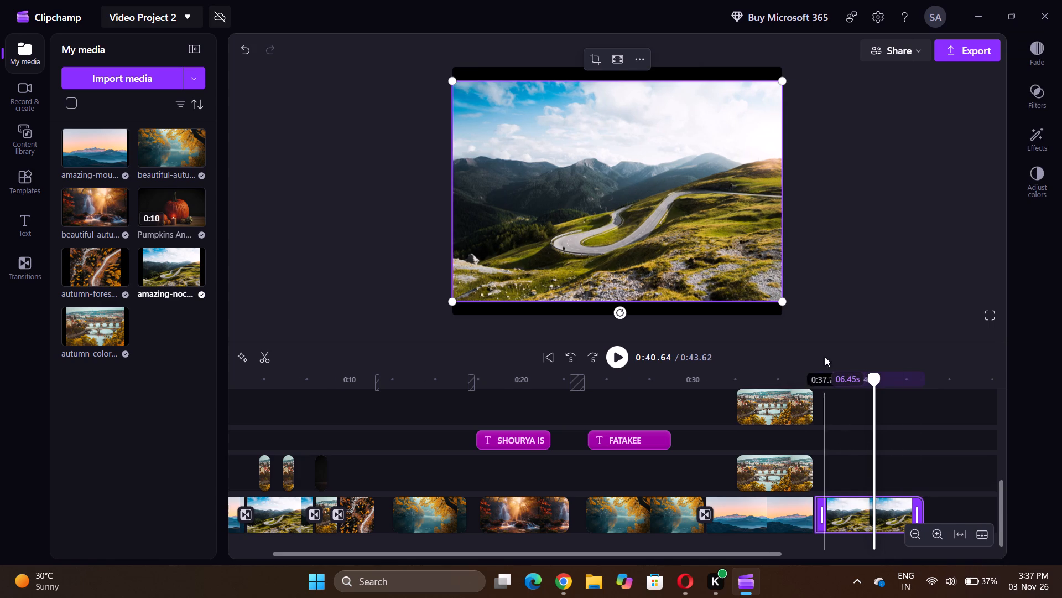
Skip the music playing in Opera Browser to the next track using the system media controls.
{"action": "left_click", "coordinate": [980, 576]}
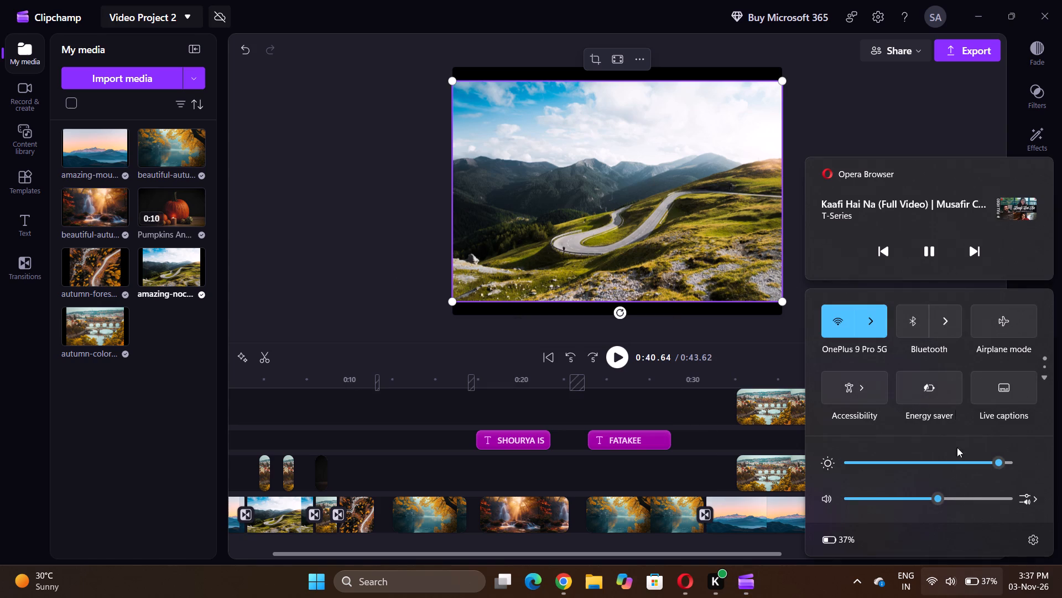
{"action": "left_click", "coordinate": [973, 256]}
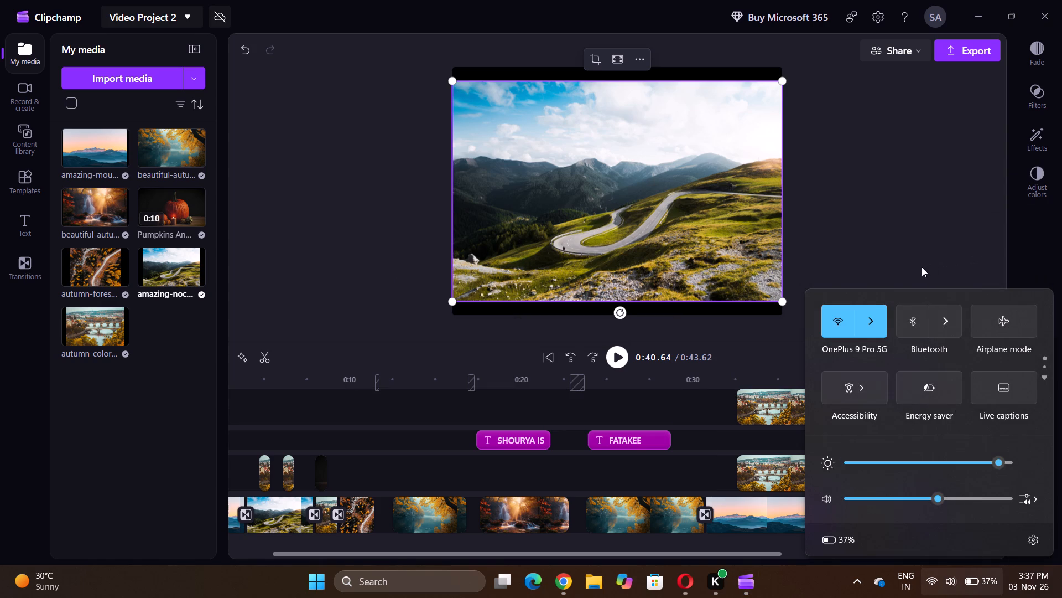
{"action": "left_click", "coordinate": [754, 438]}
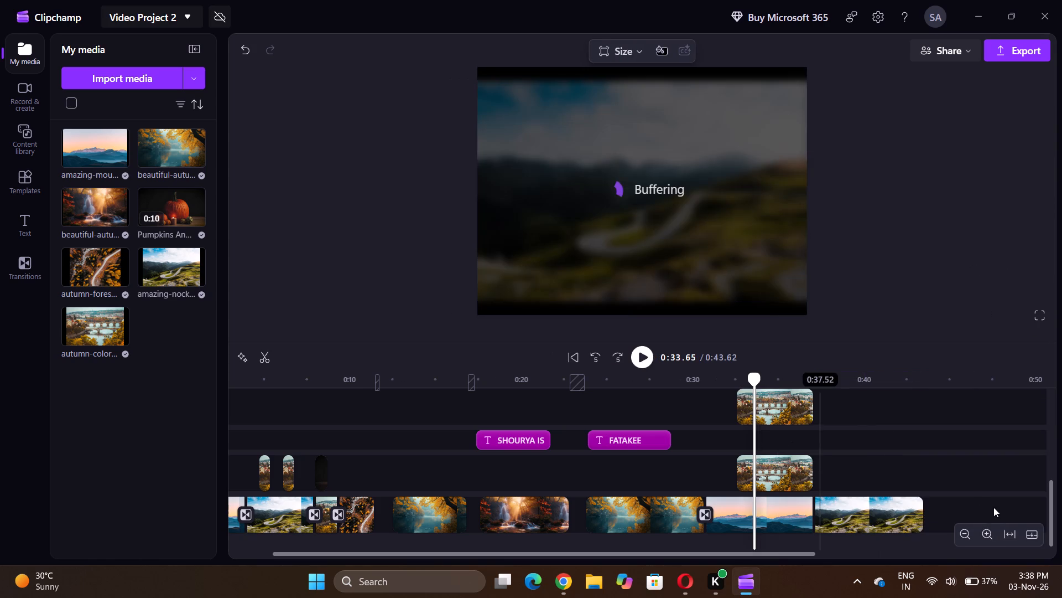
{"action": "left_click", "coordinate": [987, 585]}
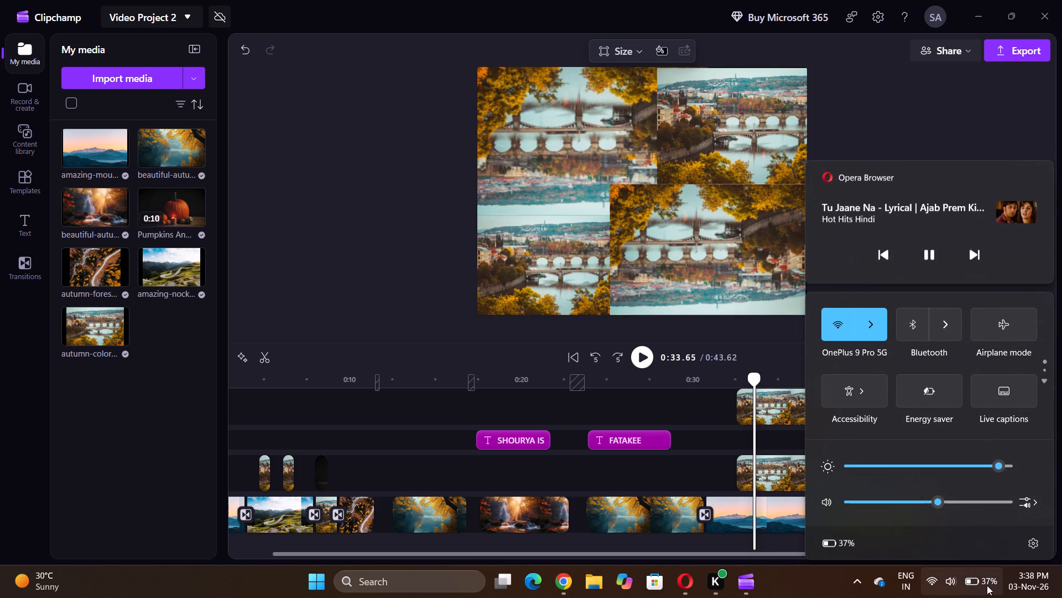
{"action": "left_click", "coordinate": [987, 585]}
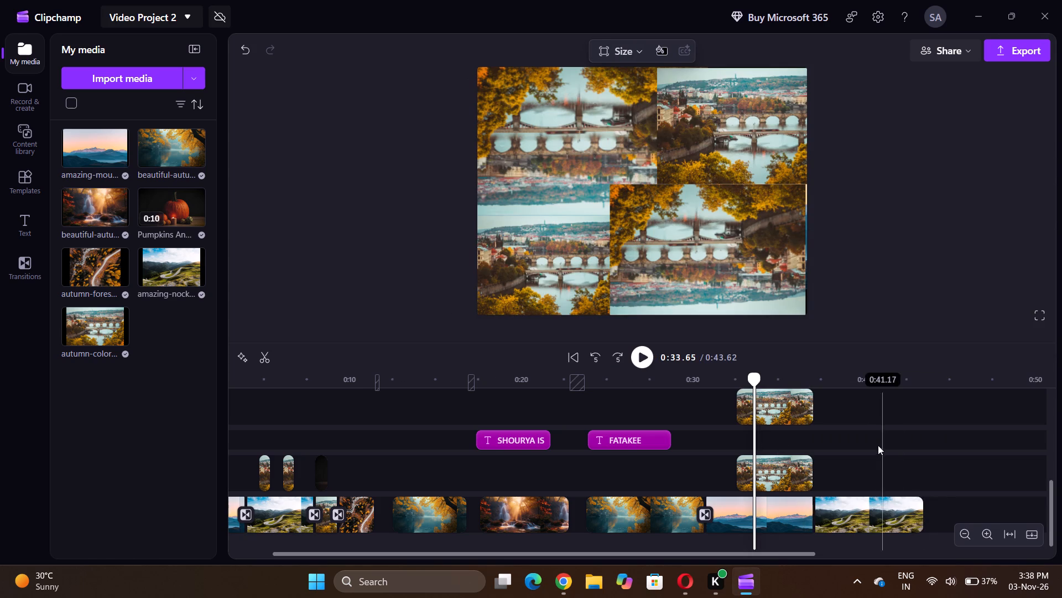
Play the closing mountain road clip from 0:37.72 to check the ending.
{"action": "left_click", "coordinate": [824, 448]}
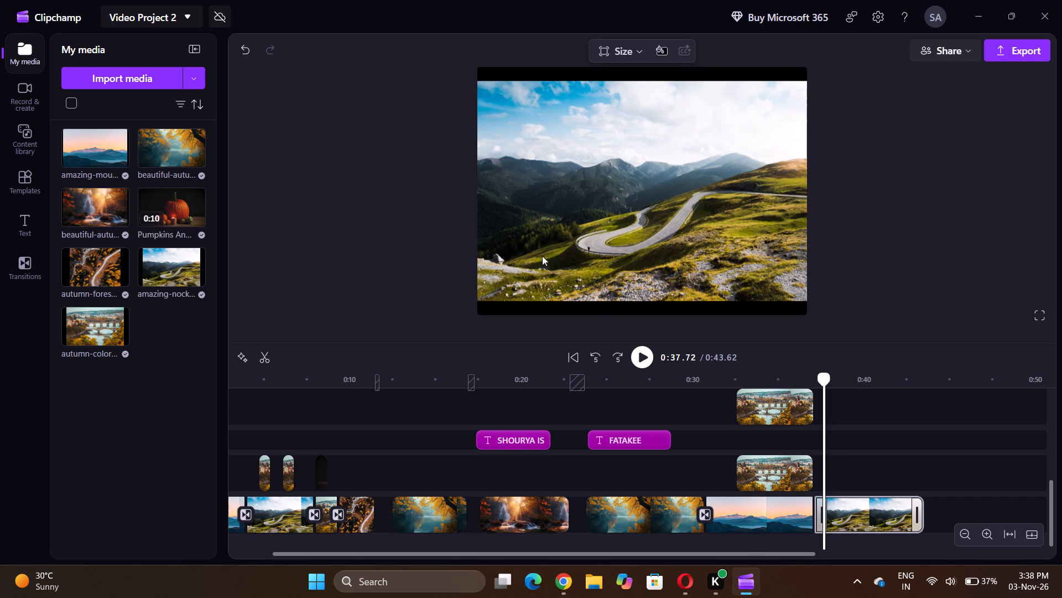
{"action": "key", "text": "space"}
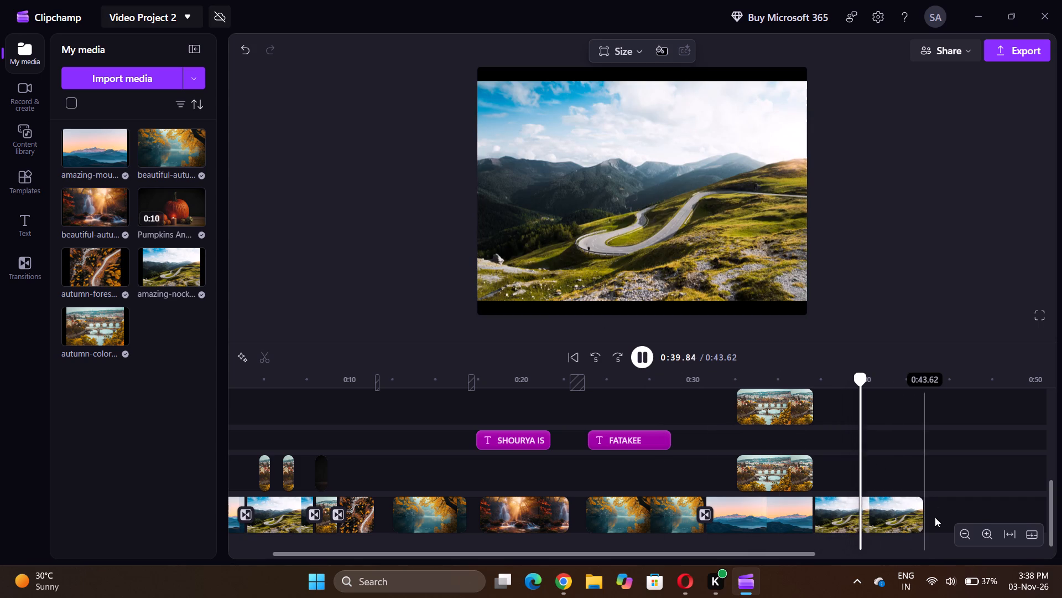
Extend the closing mountain road clip slightly to a duration of 6.48 s, and deselect it.
{"action": "left_click", "coordinate": [920, 517]}
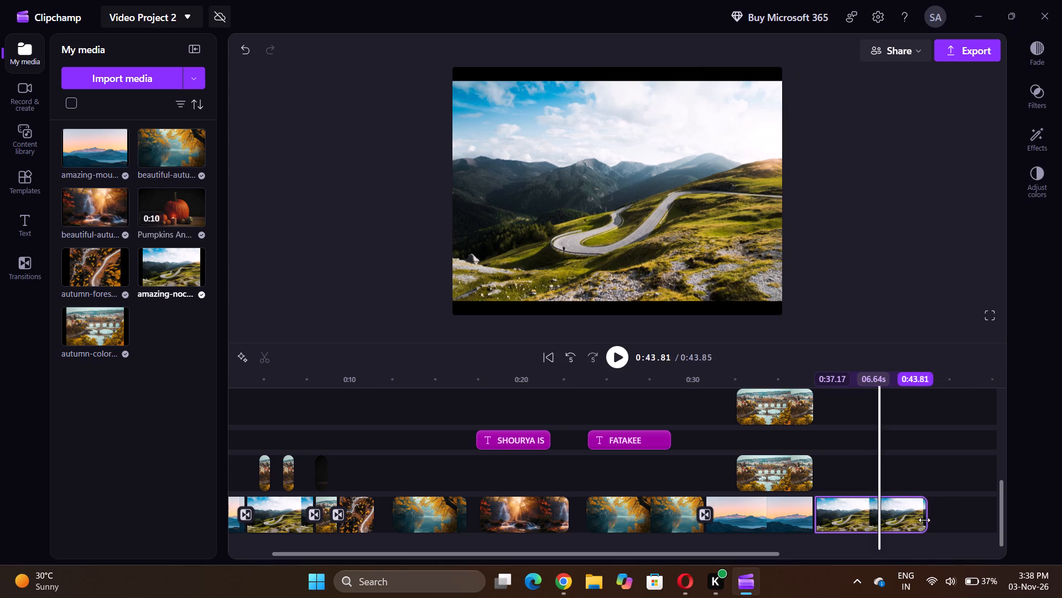
{"action": "left_click", "coordinate": [831, 454]}
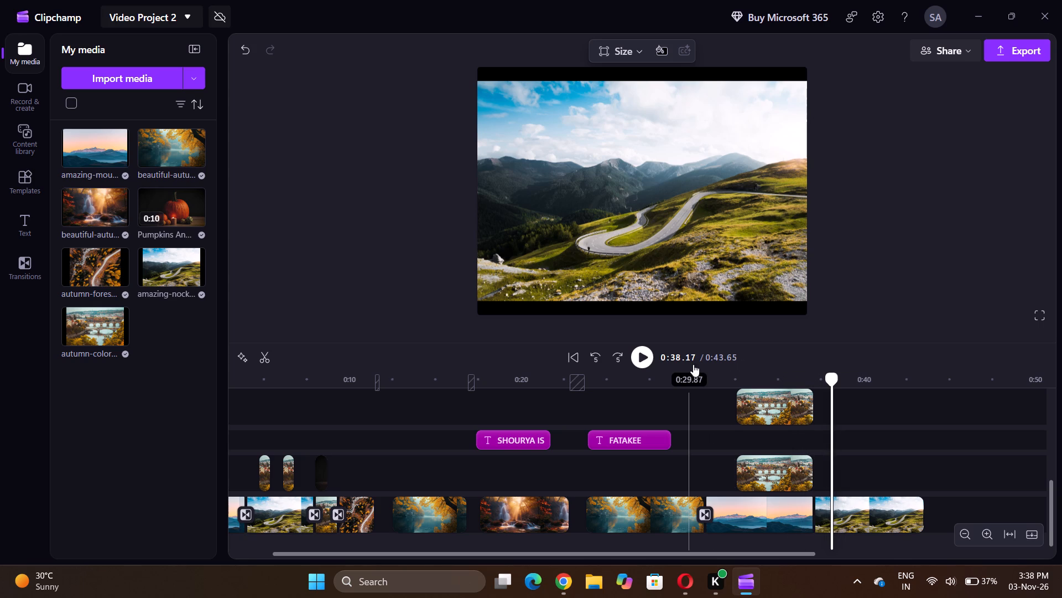
Open the preview in full screen and play the video from its very beginning at 0:00.00.
{"action": "left_click", "coordinate": [1036, 317]}
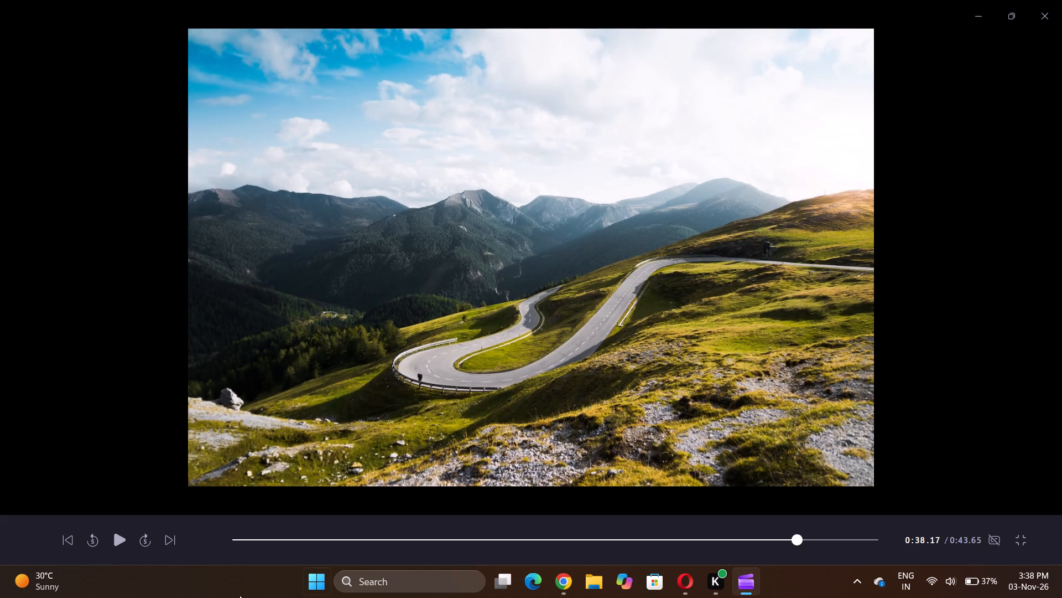
{"action": "left_click", "coordinate": [231, 538]}
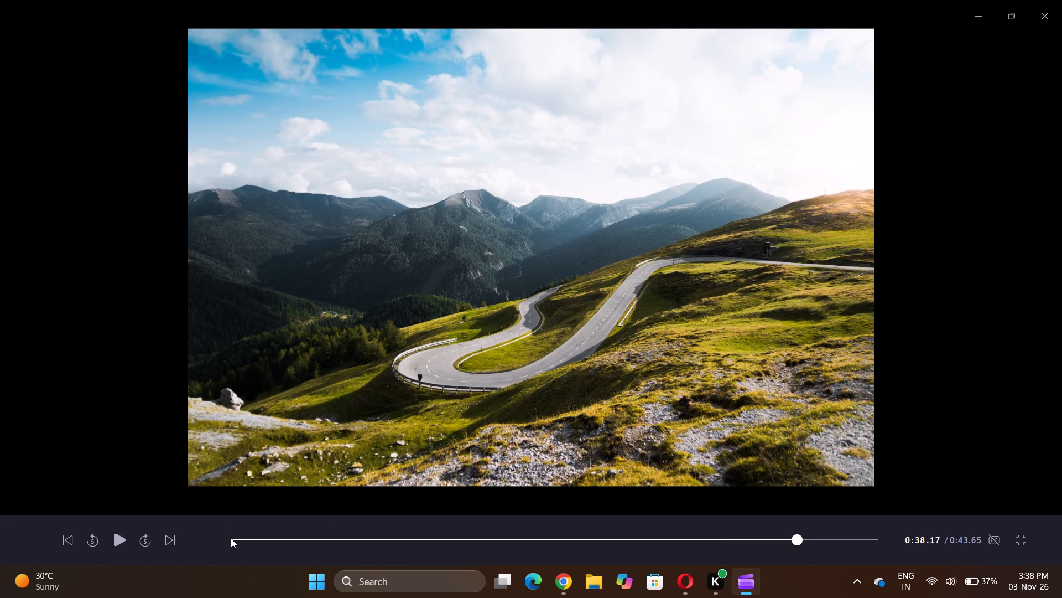
{"action": "left_click", "coordinate": [235, 539]}
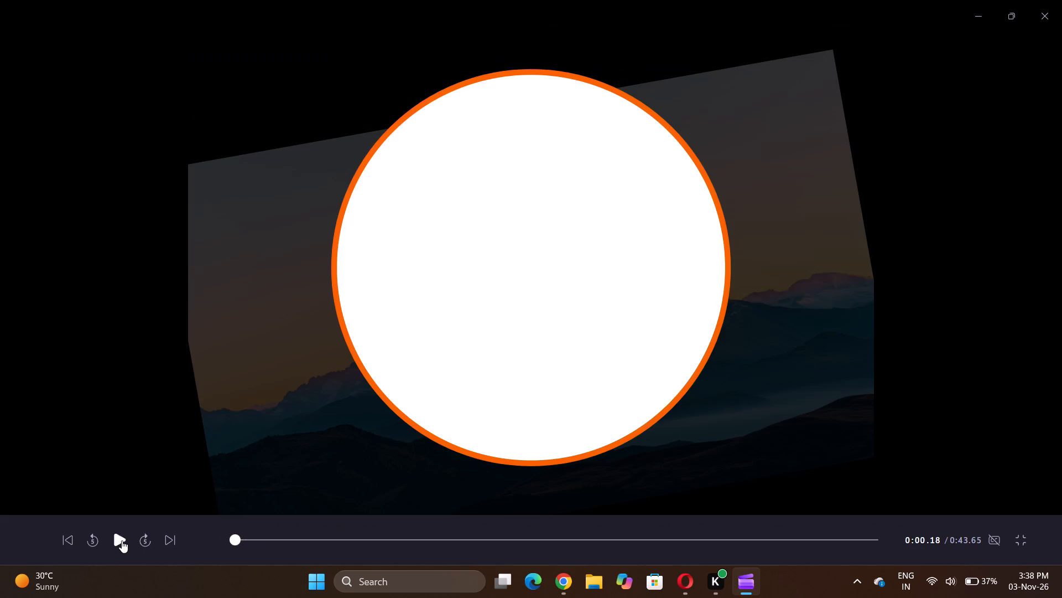
{"action": "left_click", "coordinate": [122, 540]}
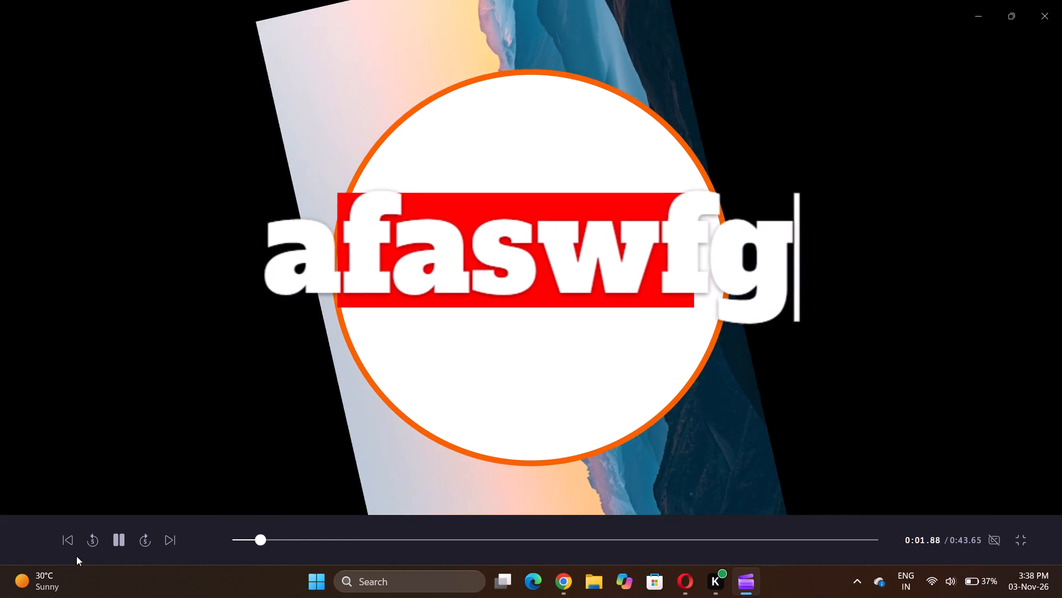
{"action": "left_click", "coordinate": [69, 542]}
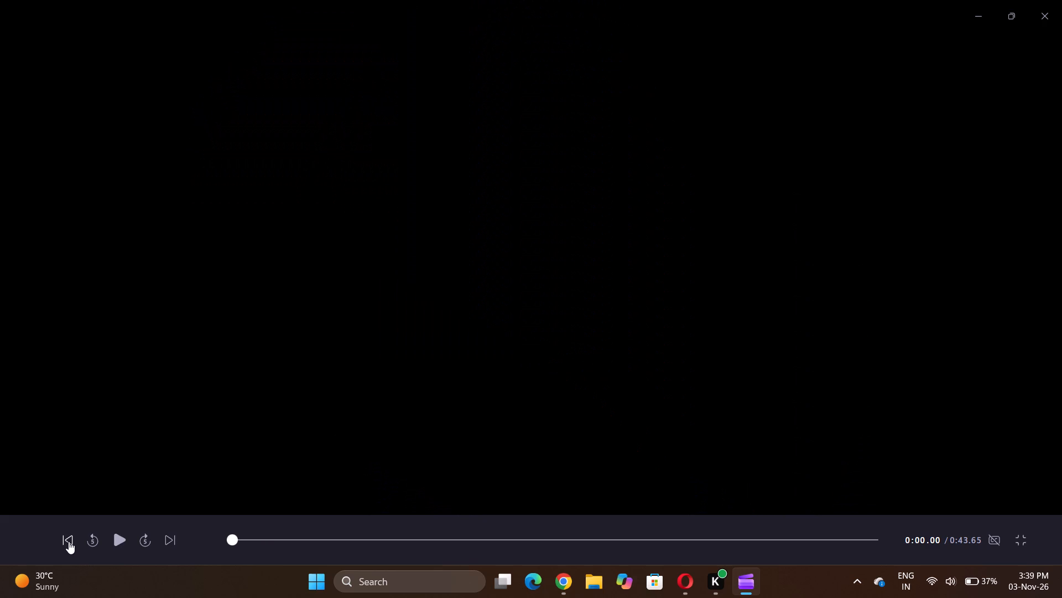
{"action": "key", "text": "space"}
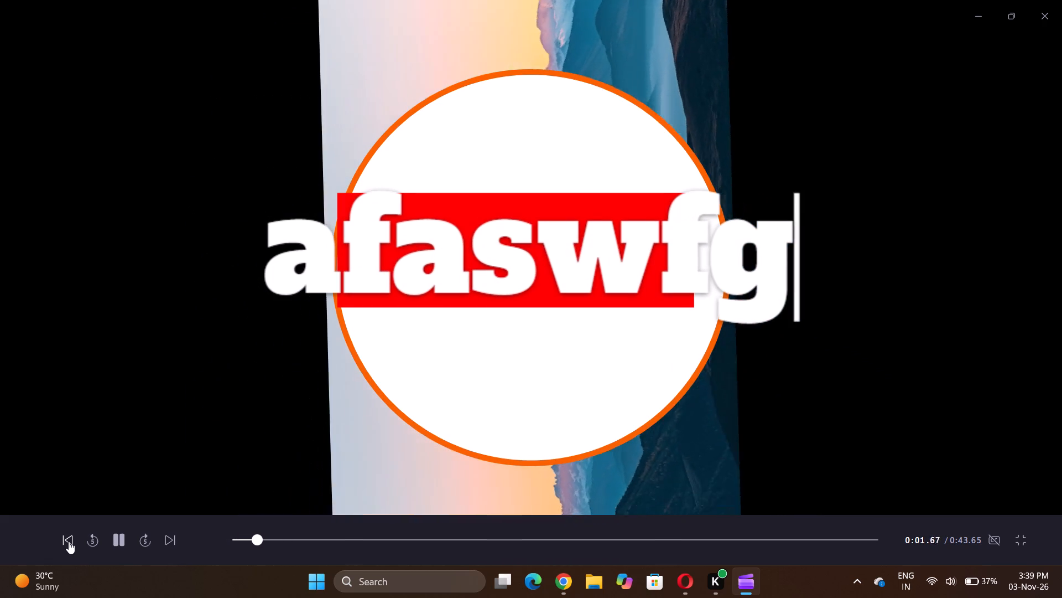
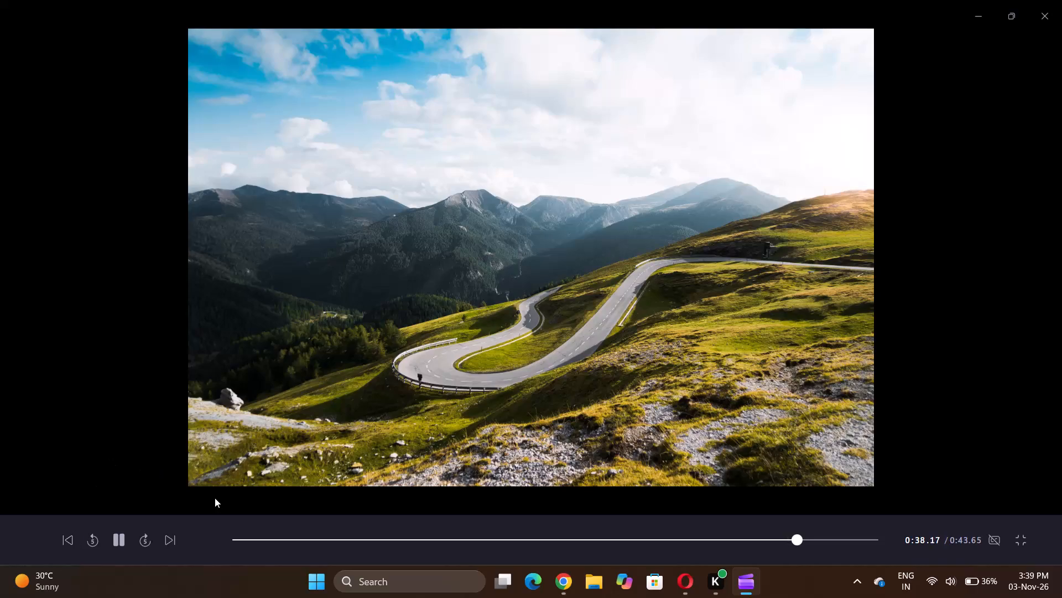
Watch the full-screen preview through to the end of the video, and exit full screen.
{"action": "double_click", "coordinate": [669, 345]}
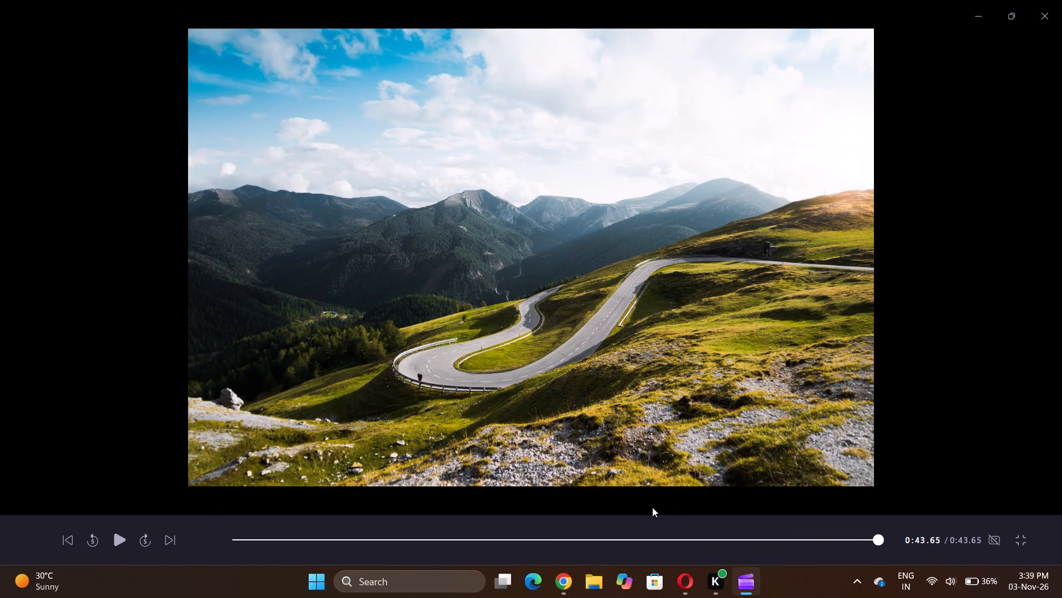
{"action": "left_click", "coordinate": [1027, 543]}
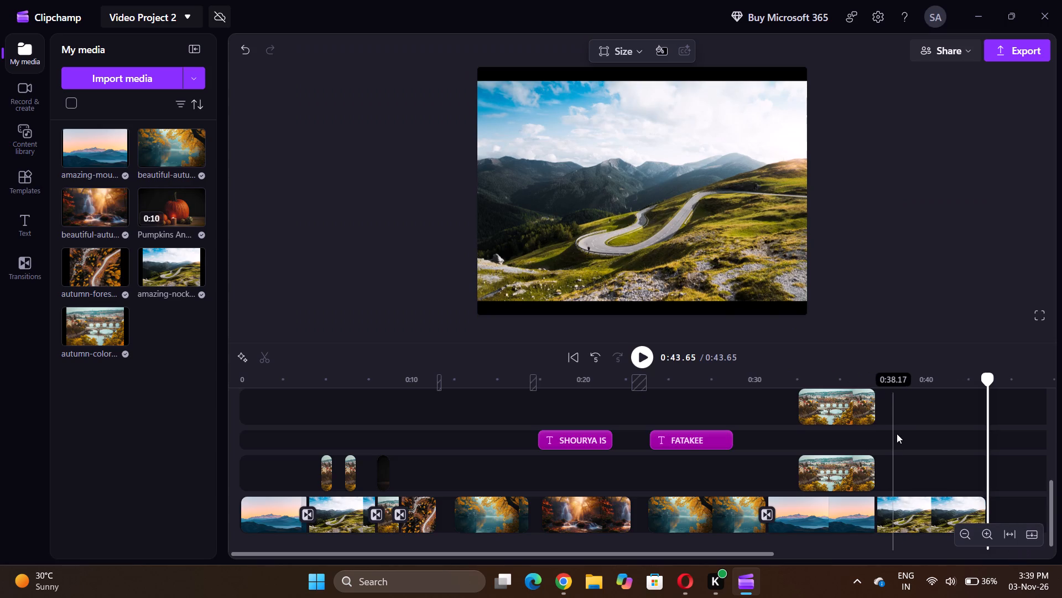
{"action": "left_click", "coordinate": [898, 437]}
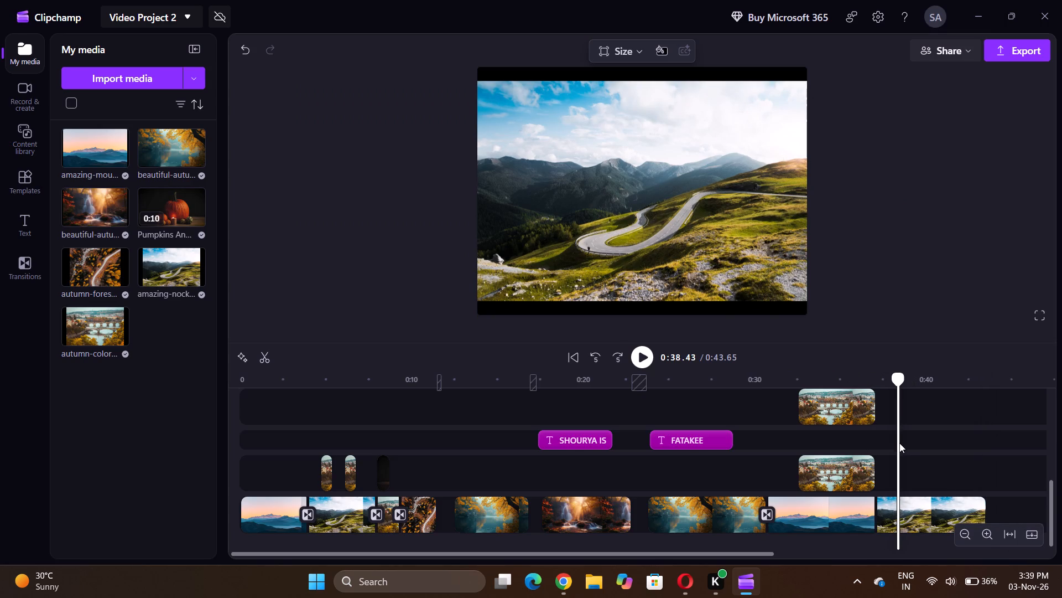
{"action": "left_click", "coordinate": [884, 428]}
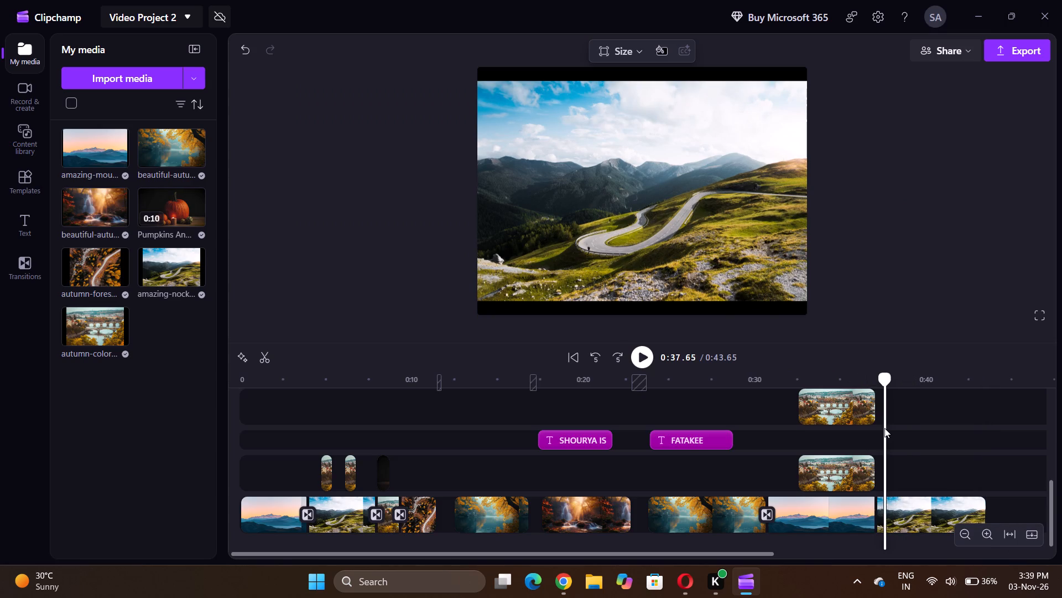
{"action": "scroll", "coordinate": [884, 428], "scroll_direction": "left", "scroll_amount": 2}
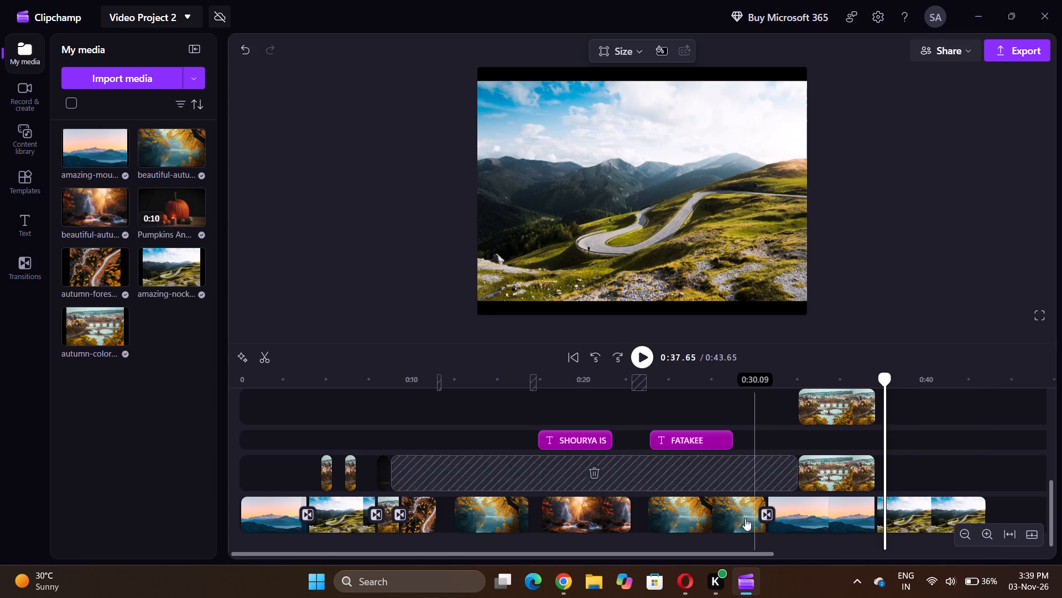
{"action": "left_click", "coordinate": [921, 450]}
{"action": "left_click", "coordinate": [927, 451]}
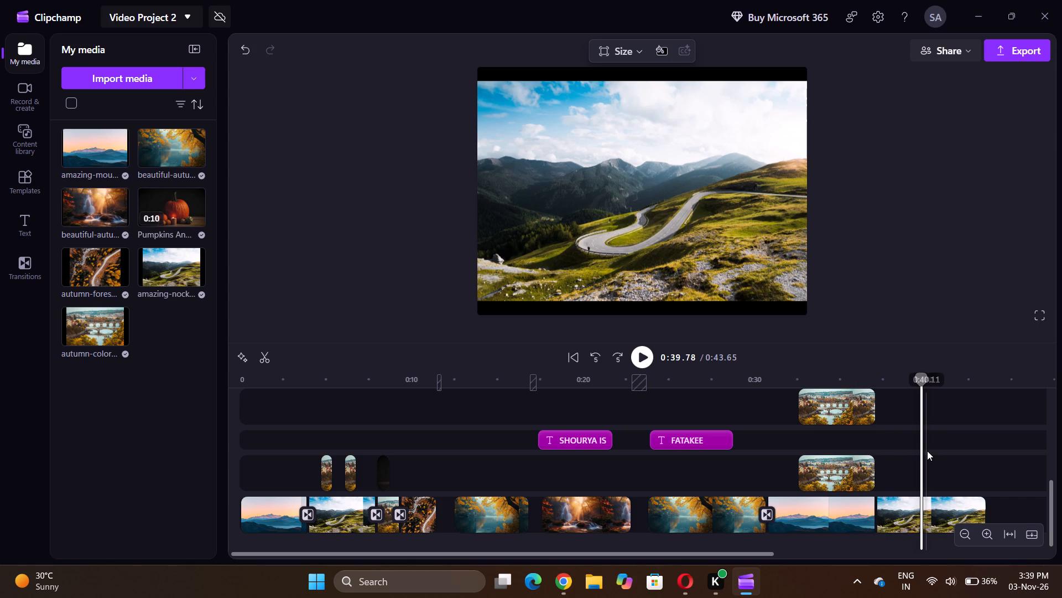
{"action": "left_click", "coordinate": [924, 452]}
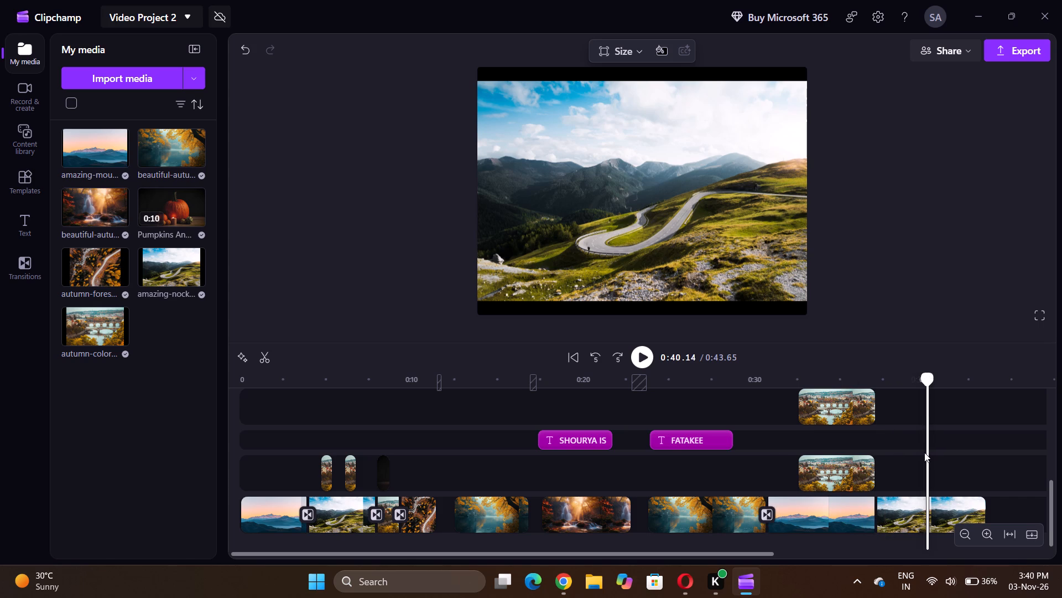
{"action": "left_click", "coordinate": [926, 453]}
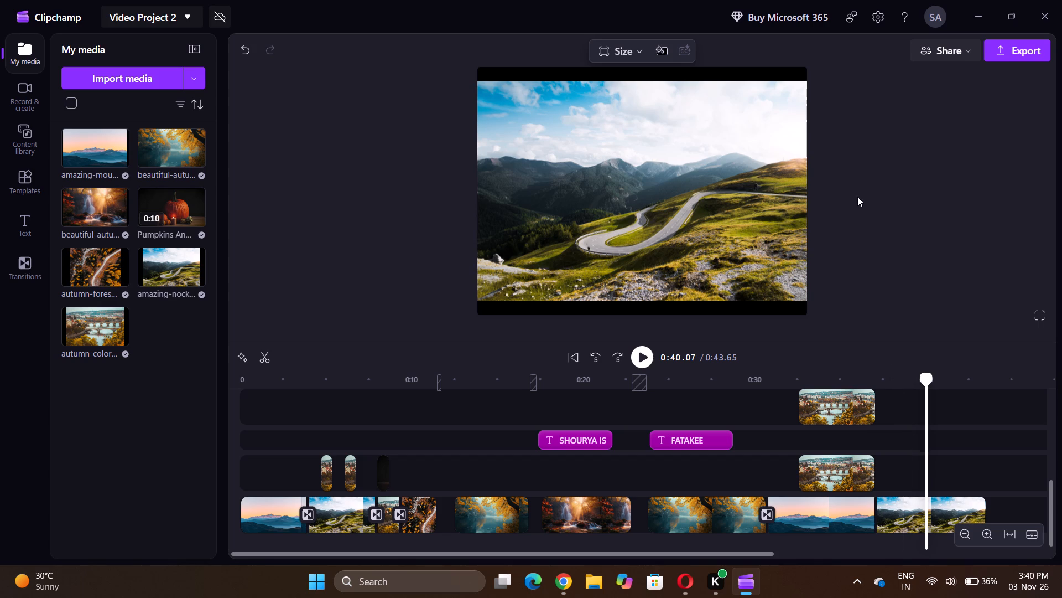
Choose solid black (#000000) as the video's background color.
{"action": "left_click", "coordinate": [655, 55]}
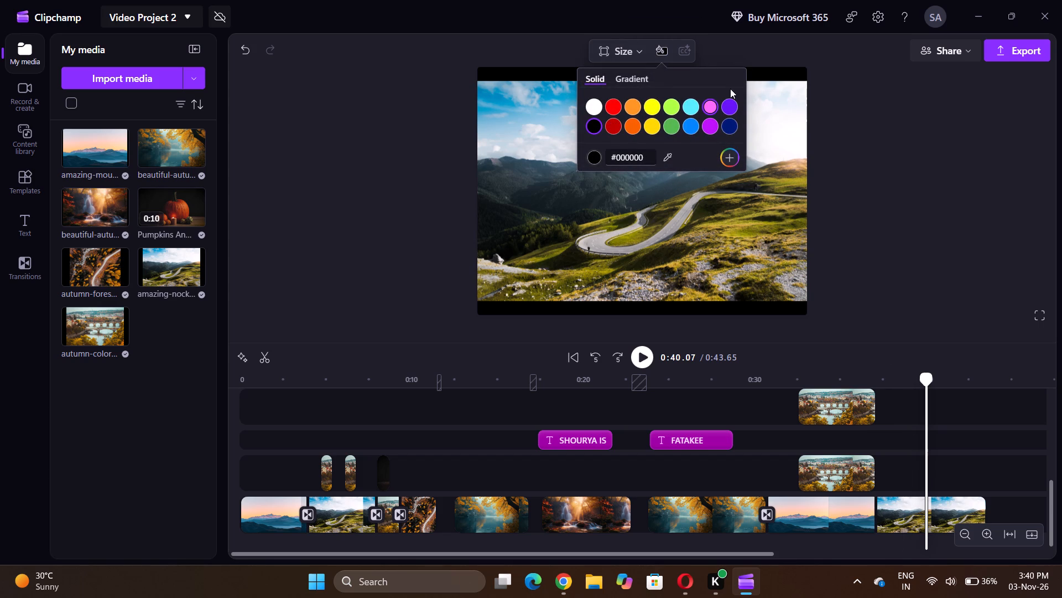
{"action": "double_click", "coordinate": [591, 120]}
Enlarge the closing mountain road clip in the preview until it covers the black bar along the frame's bottom edge, and deselect it.
{"action": "left_click", "coordinate": [717, 213]}
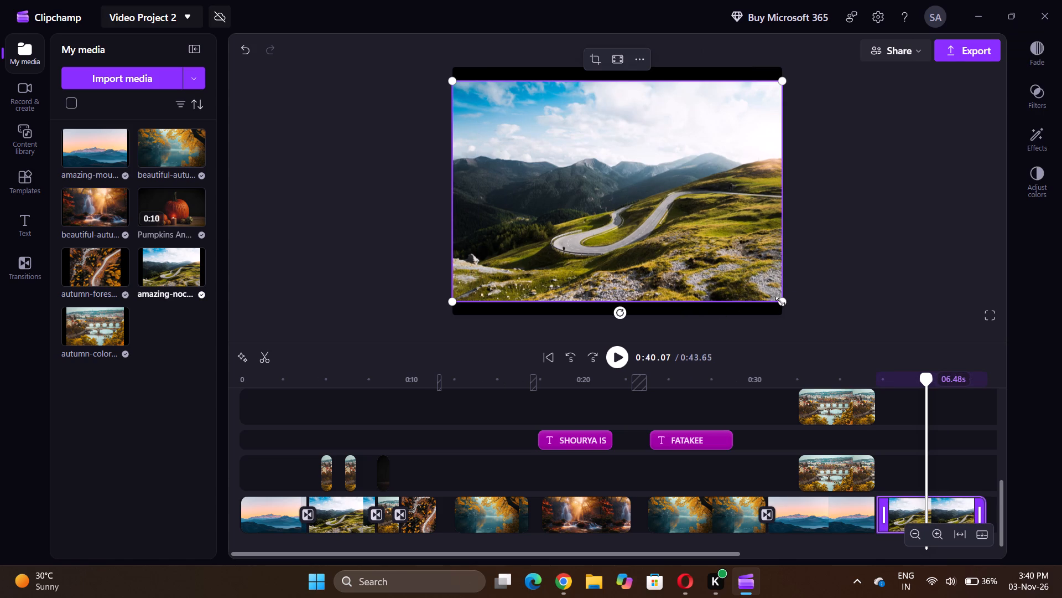
{"action": "left_click_drag", "start_coordinate": [780, 301], "coordinate": [793, 319]}
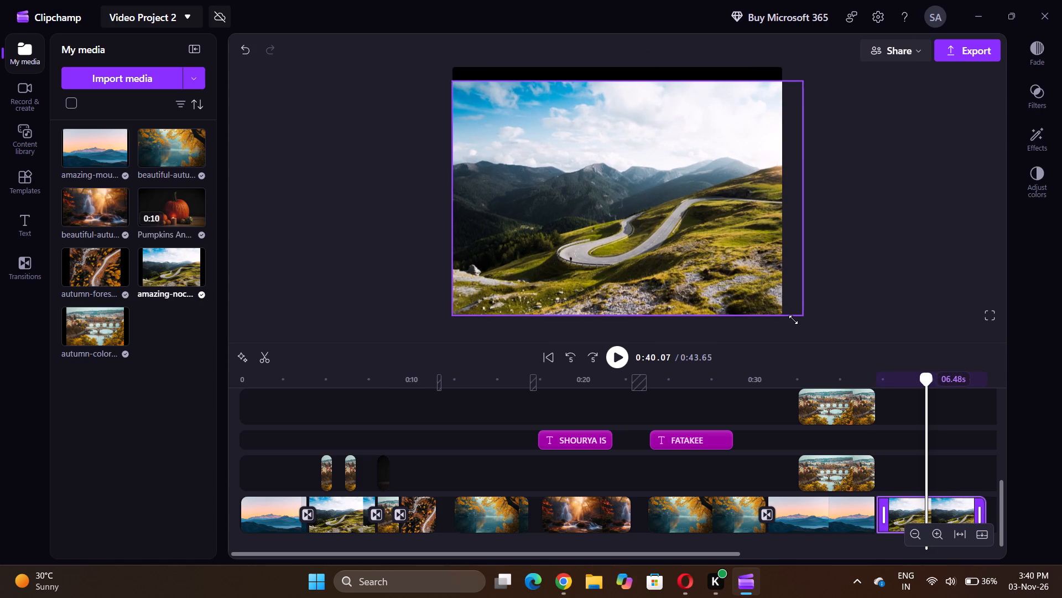
{"action": "left_click_drag", "start_coordinate": [793, 319], "coordinate": [795, 326]}
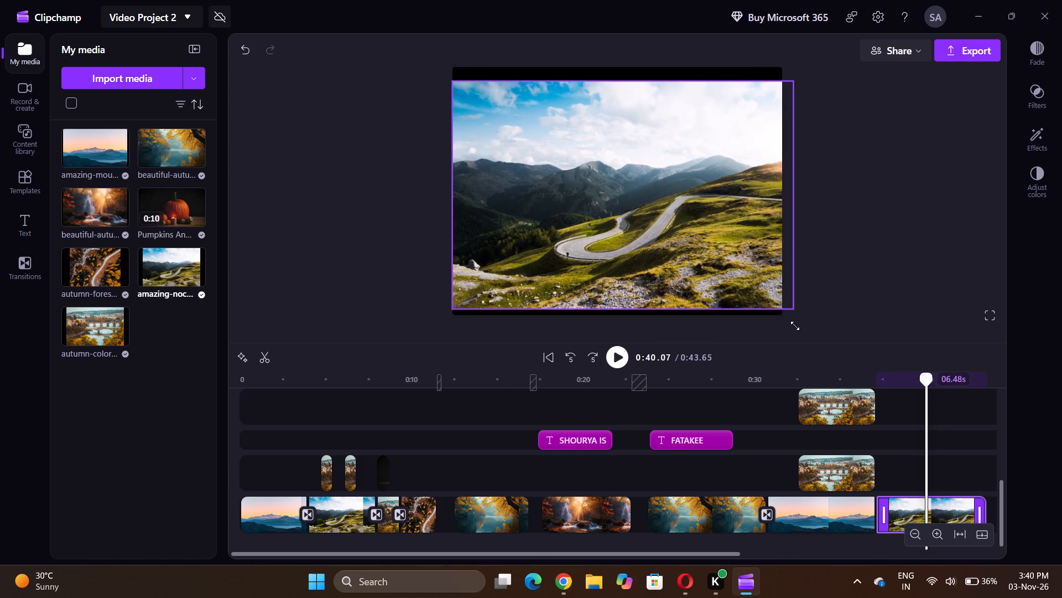
{"action": "left_click_drag", "start_coordinate": [795, 326], "coordinate": [796, 329]}
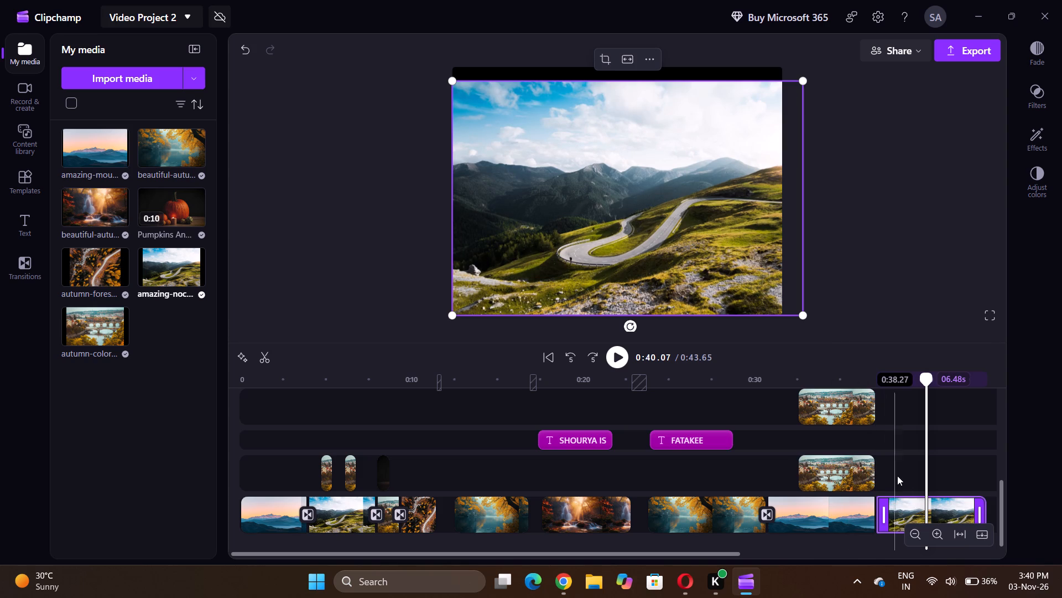
{"action": "left_click", "coordinate": [881, 452]}
Play the enlarged closing mountain road clip from 0:37.65 to check the ending.
{"action": "double_click", "coordinate": [884, 434]}
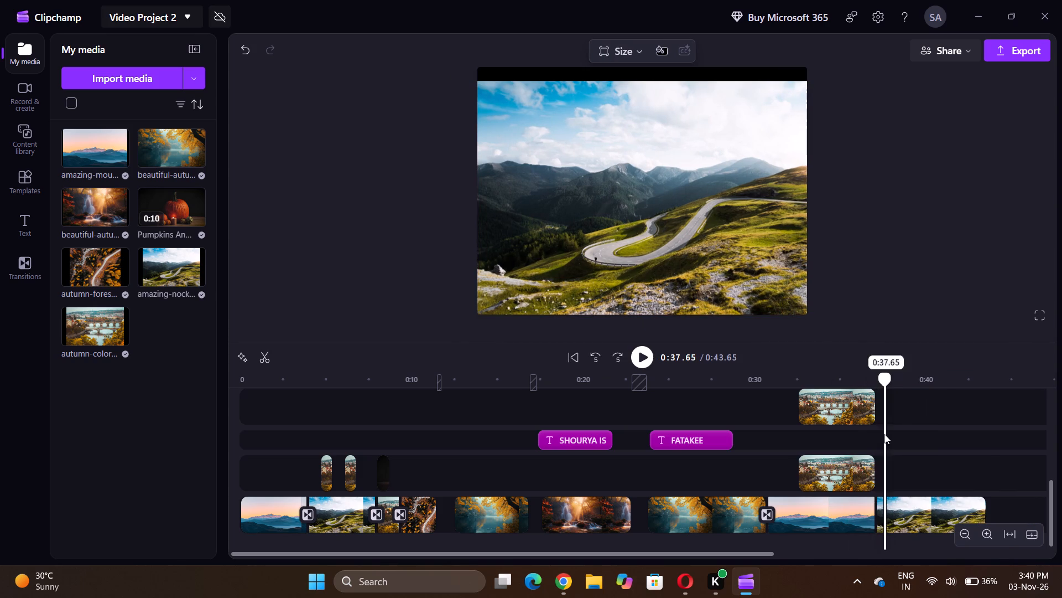
{"action": "key", "text": "space"}
{"action": "key", "text": "space"}
{"action": "key", "text": "space"}
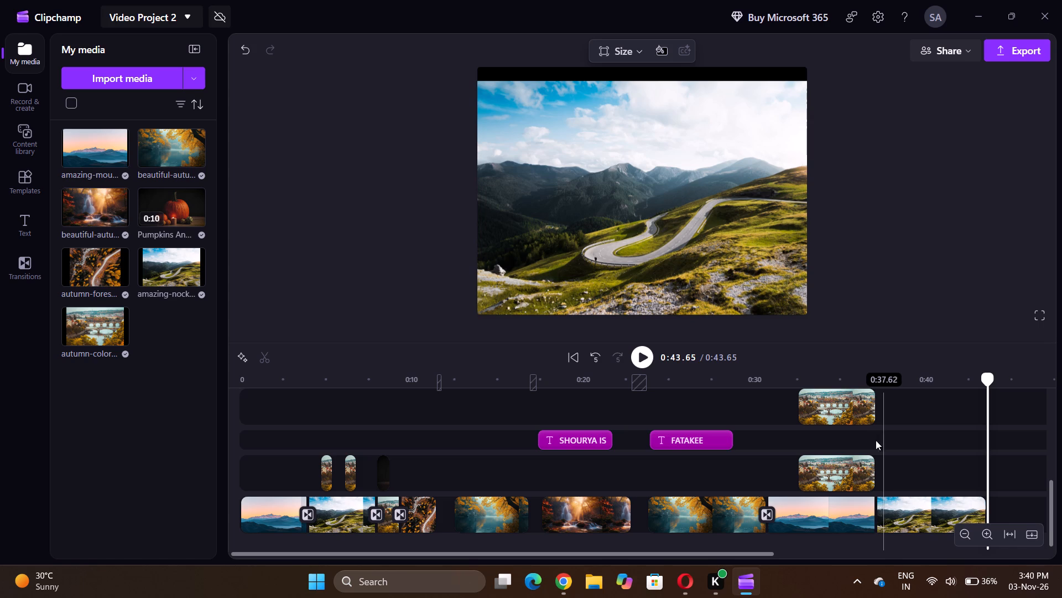
Move the Mirror title from before the Prague collage to start at 0:37.35 over the closing mountain road clip, on the FATAKEE title's track.
{"action": "left_click", "coordinate": [895, 472]}
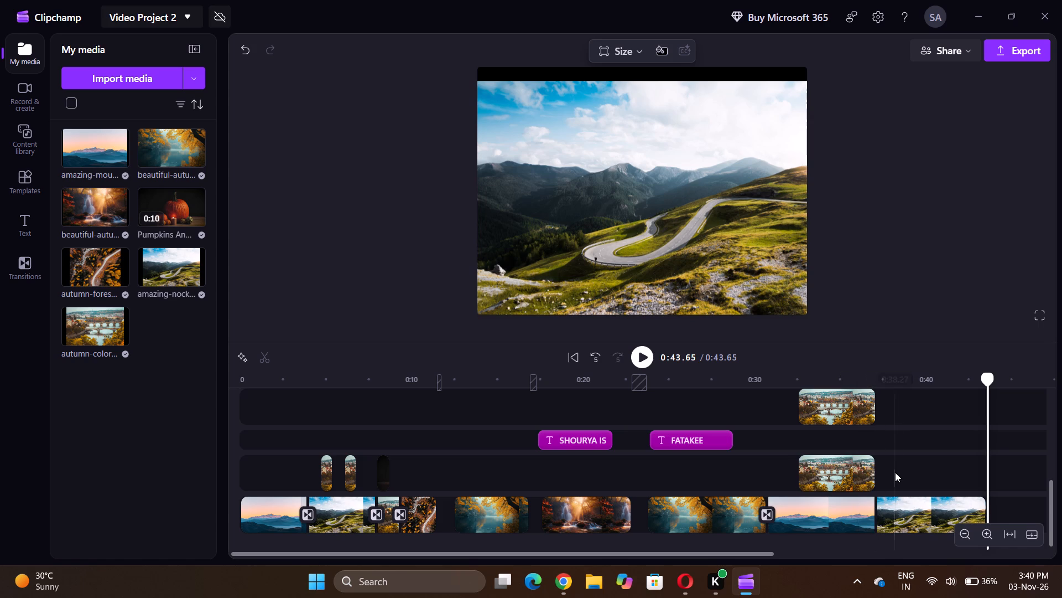
{"action": "left_click", "coordinate": [881, 470]}
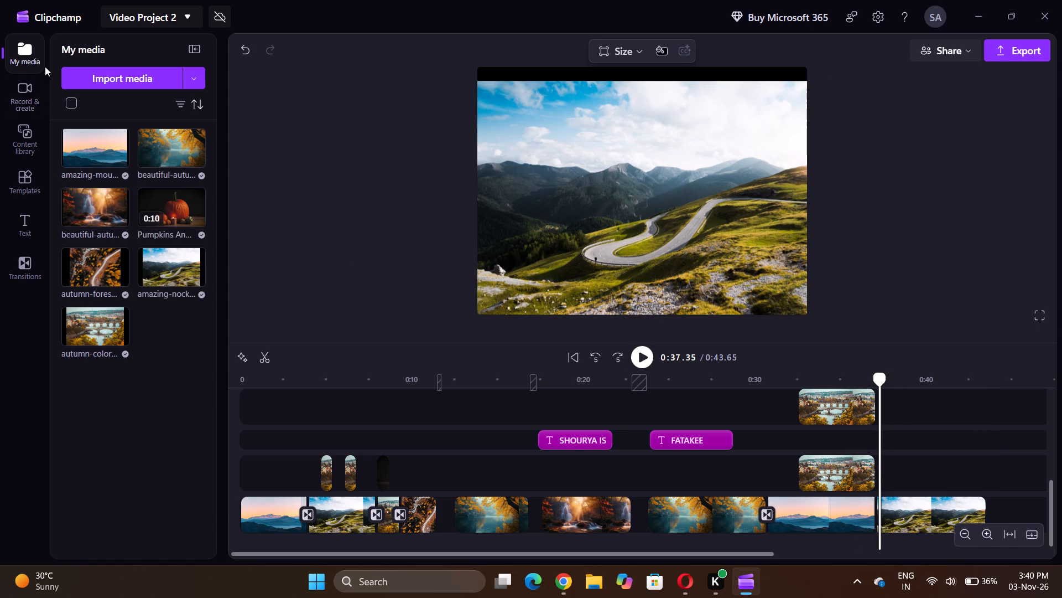
{"action": "left_click", "coordinate": [28, 220]}
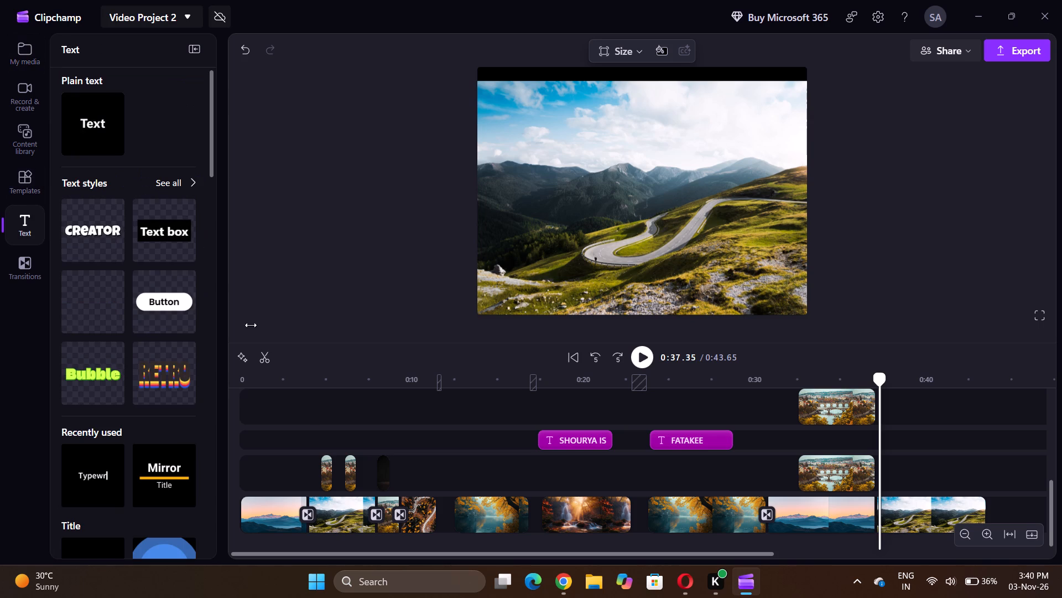
{"action": "scroll", "coordinate": [824, 460], "scroll_direction": "up", "scroll_amount": 1}
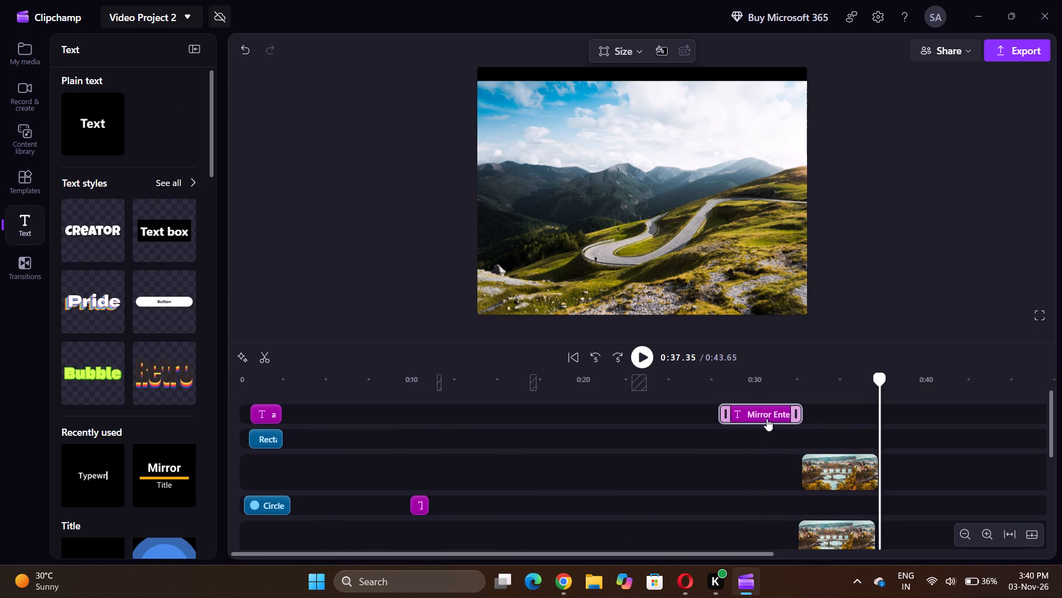
{"action": "left_click_drag", "start_coordinate": [767, 419], "coordinate": [965, 524]}
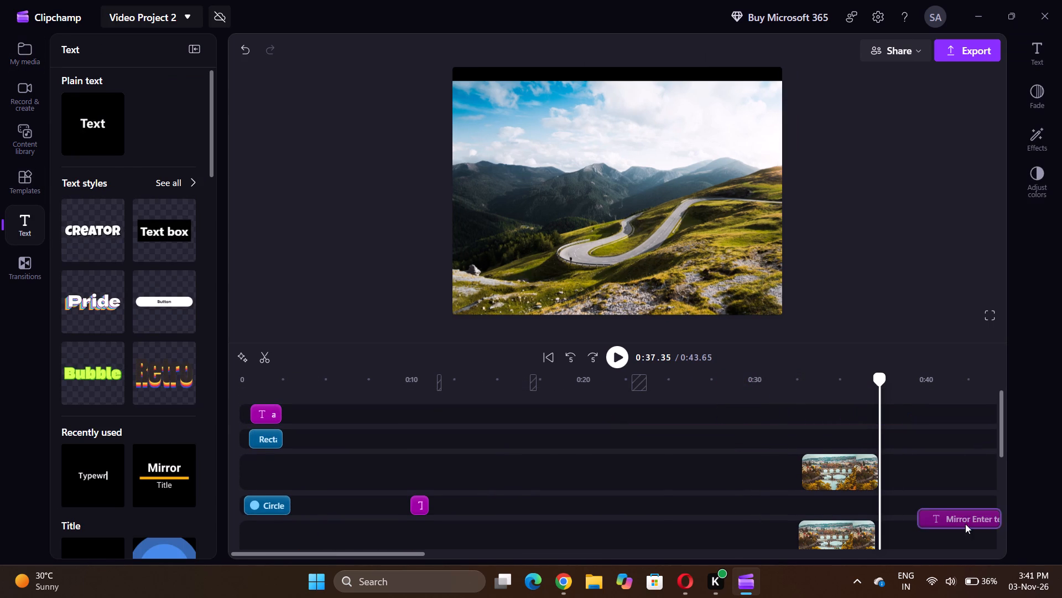
{"action": "left_click_drag", "start_coordinate": [965, 524], "coordinate": [936, 560]}
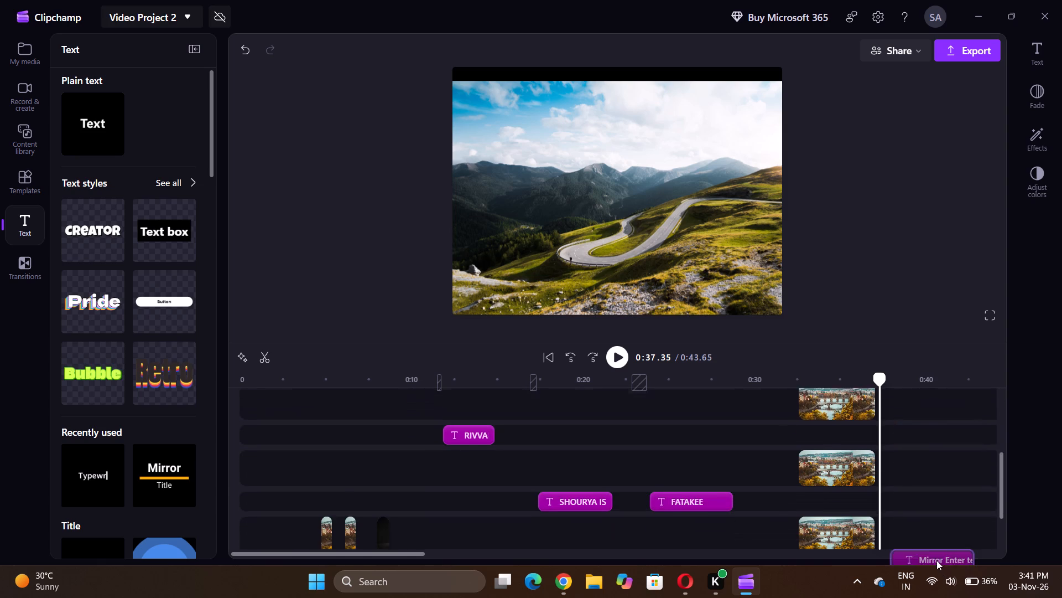
{"action": "left_click_drag", "start_coordinate": [936, 560], "coordinate": [922, 463]}
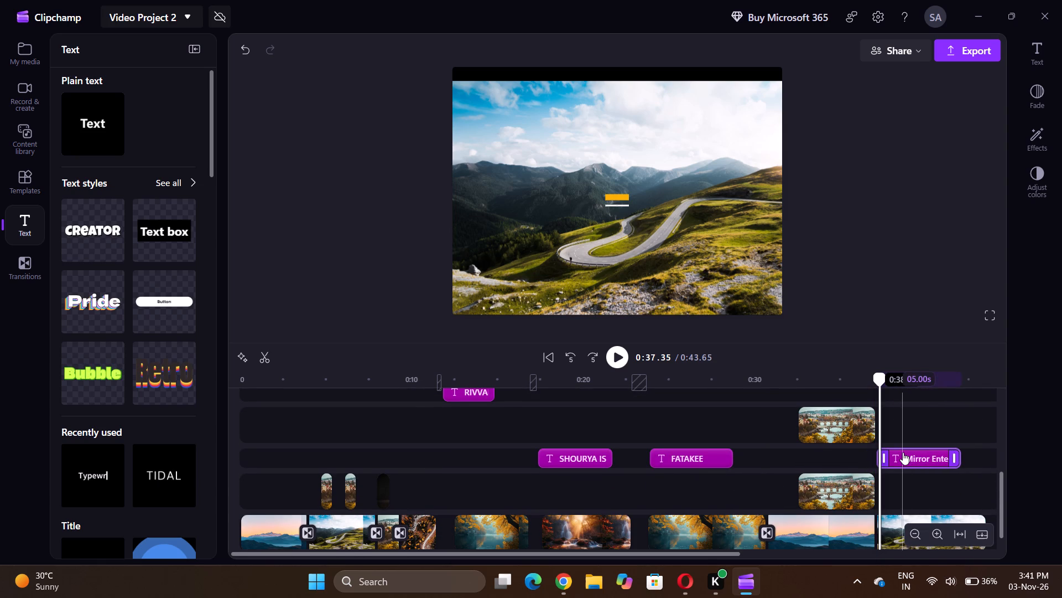
Replace the Mirror title's text with "multiverse of" on the first line and "madnesssssss" on the second.
{"action": "left_click", "coordinate": [903, 452]}
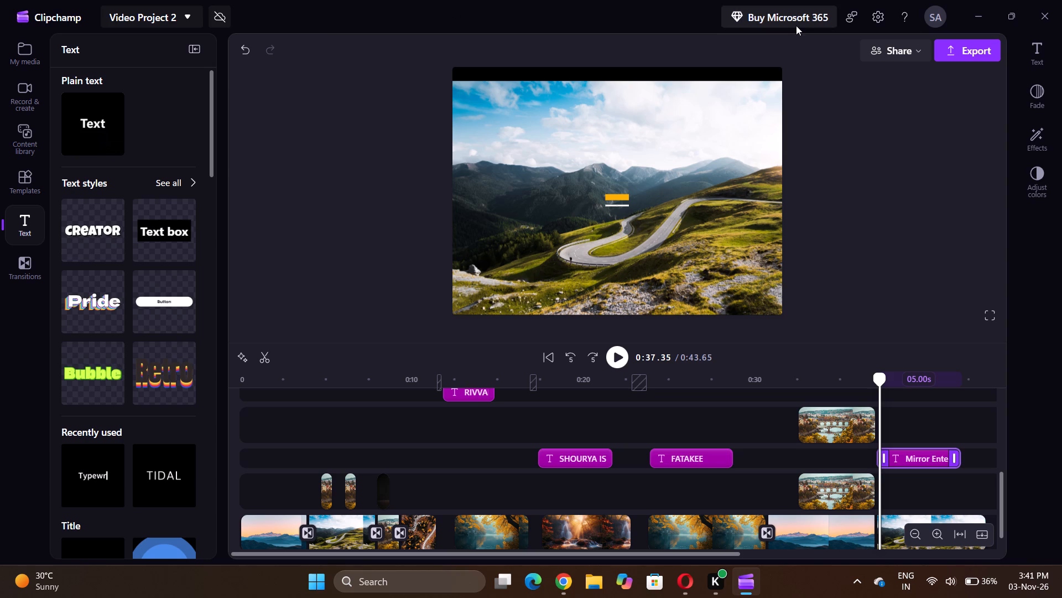
{"action": "left_click", "coordinate": [1040, 53]}
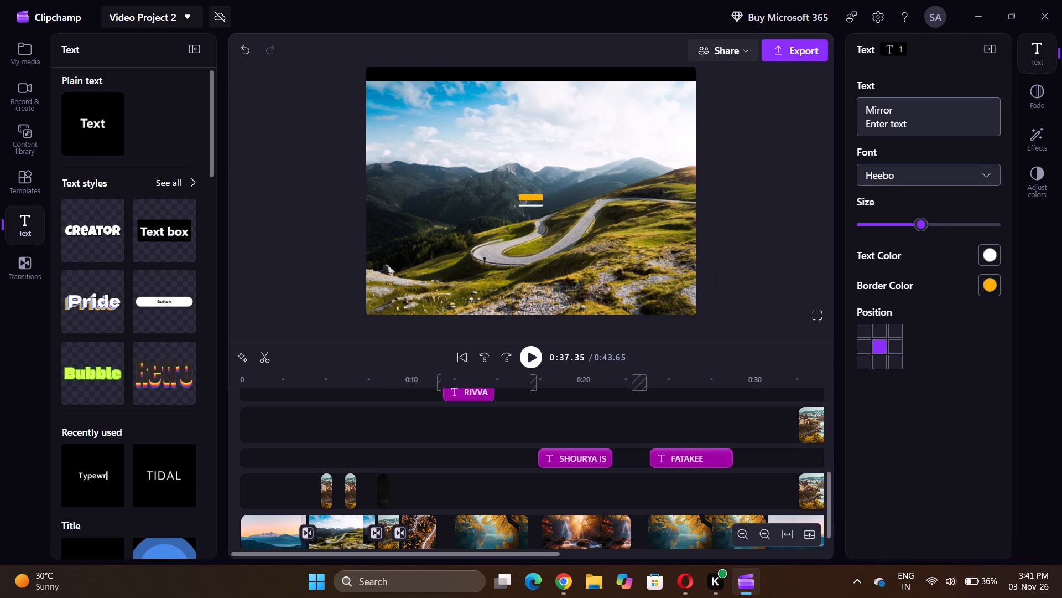
{"action": "left_click", "coordinate": [921, 115]}
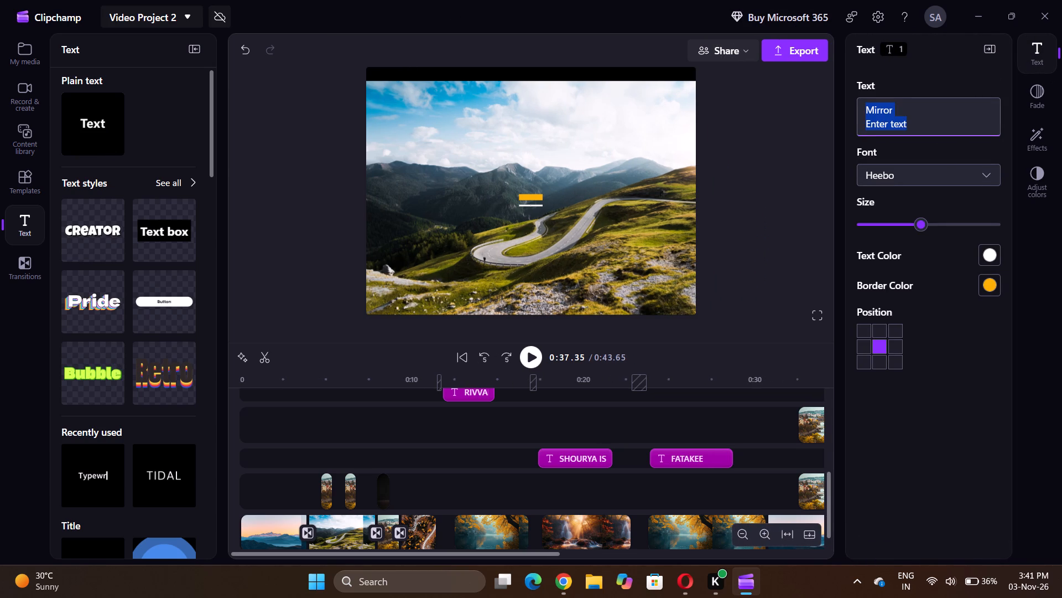
{"action": "key", "text": "backslash"}
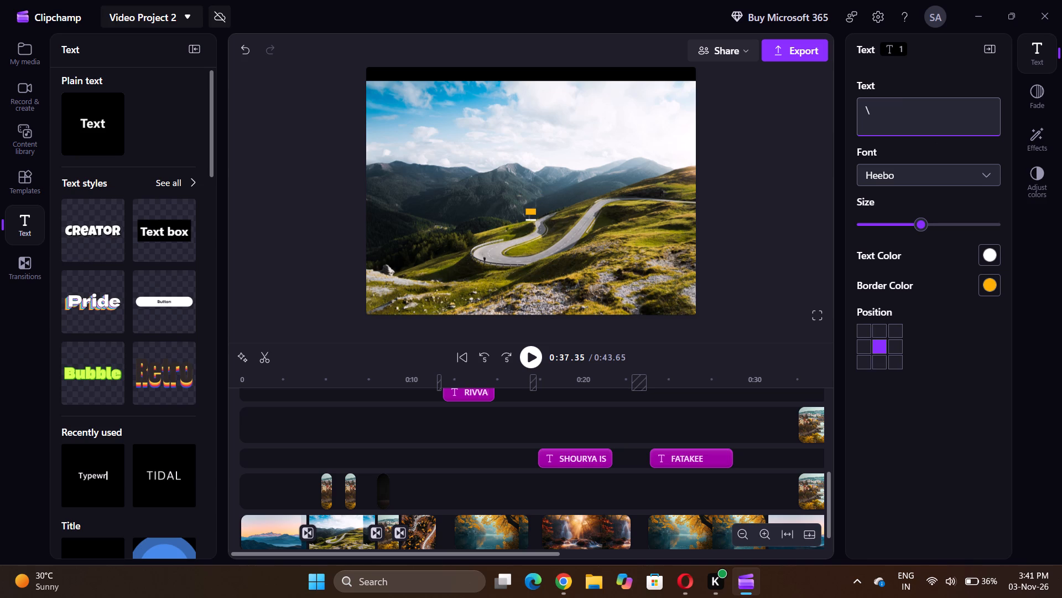
{"action": "key", "text": "BackSpace"}
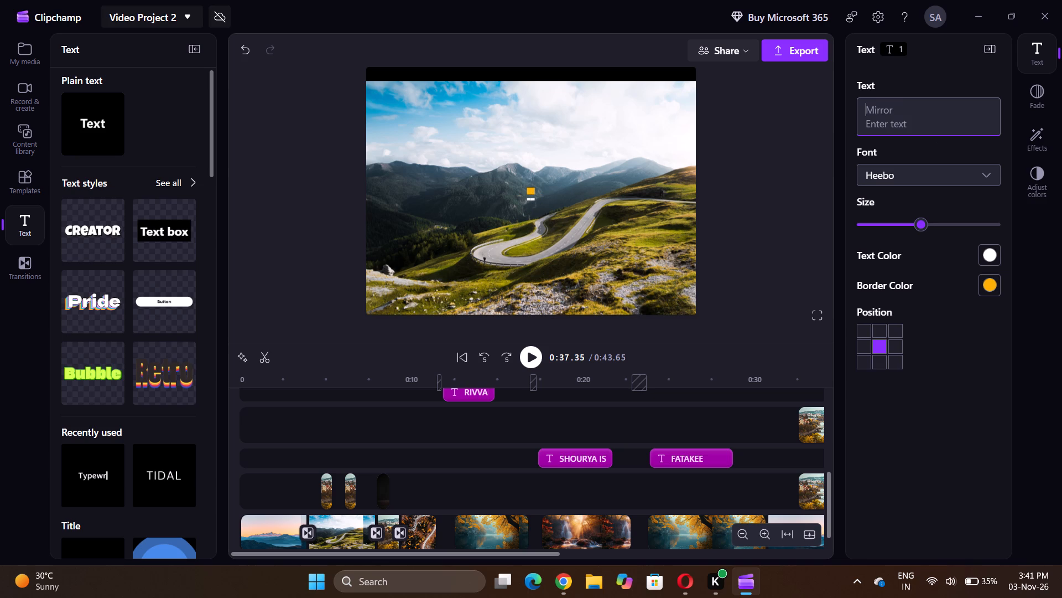
{"action": "type", "text": "mu"}
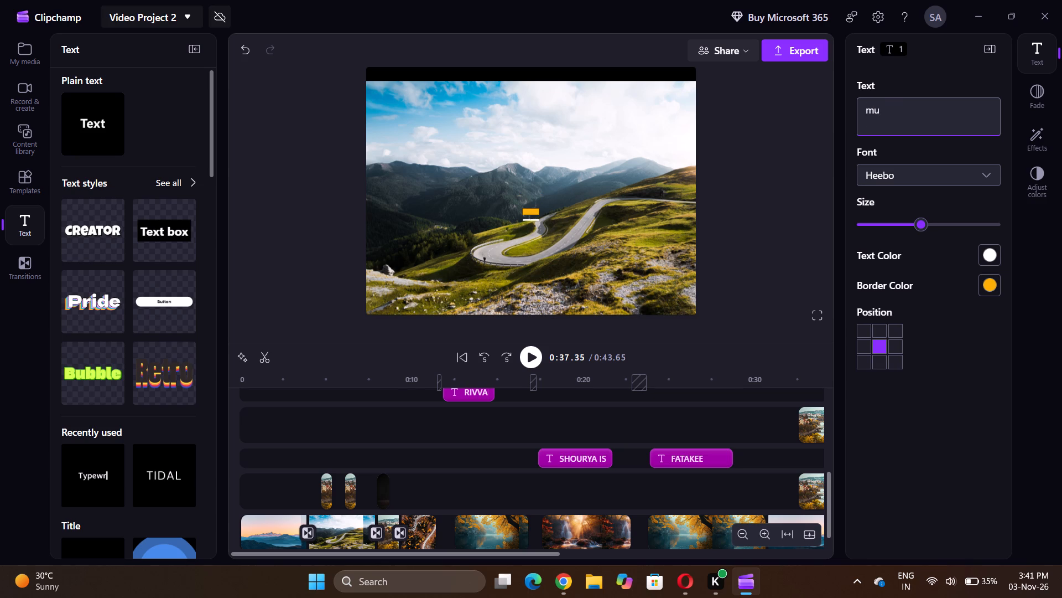
{"action": "type", "text": "ltiverse"}
{"action": "key", "text": "space"}
{"action": "type", "text": "of"}
{"action": "key", "text": "Return"}
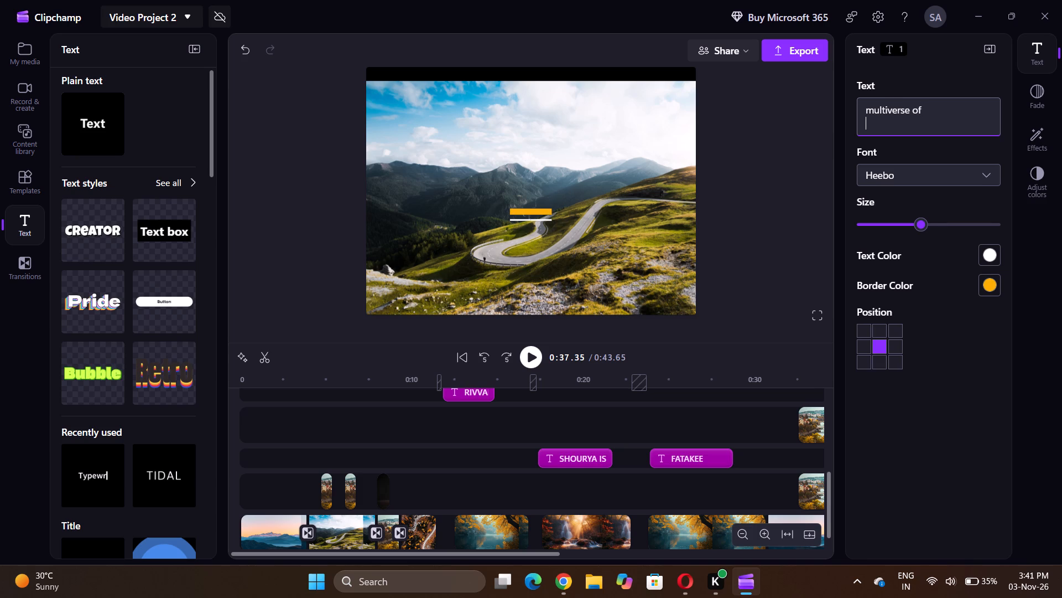
{"action": "key", "text": "m"}
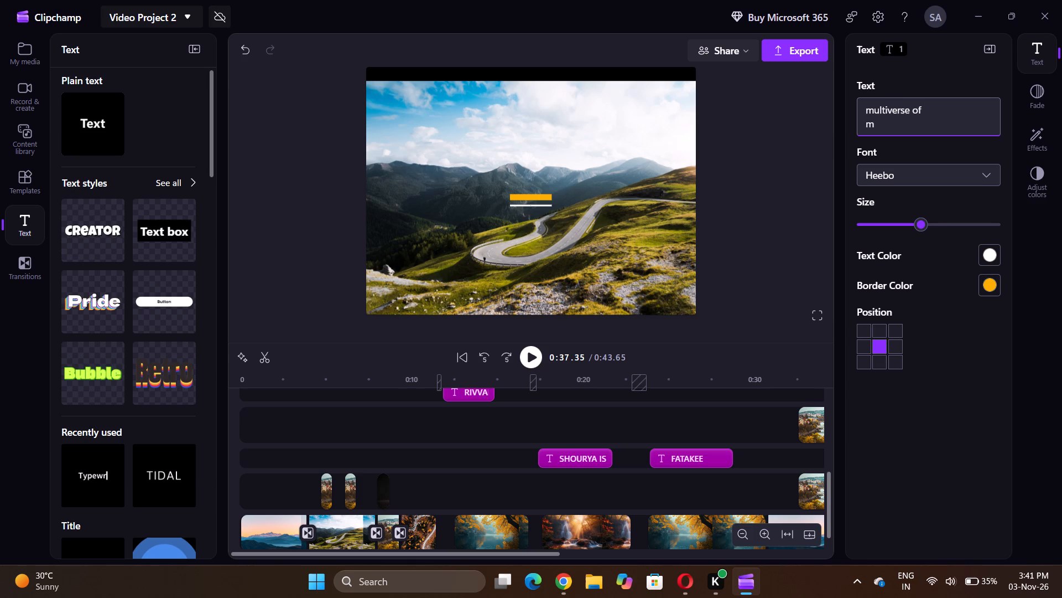
{"action": "type", "text": "ad"}
{"action": "type", "text": "ness"}
{"action": "type", "text": "sssss"}
{"action": "key", "text": "space"}
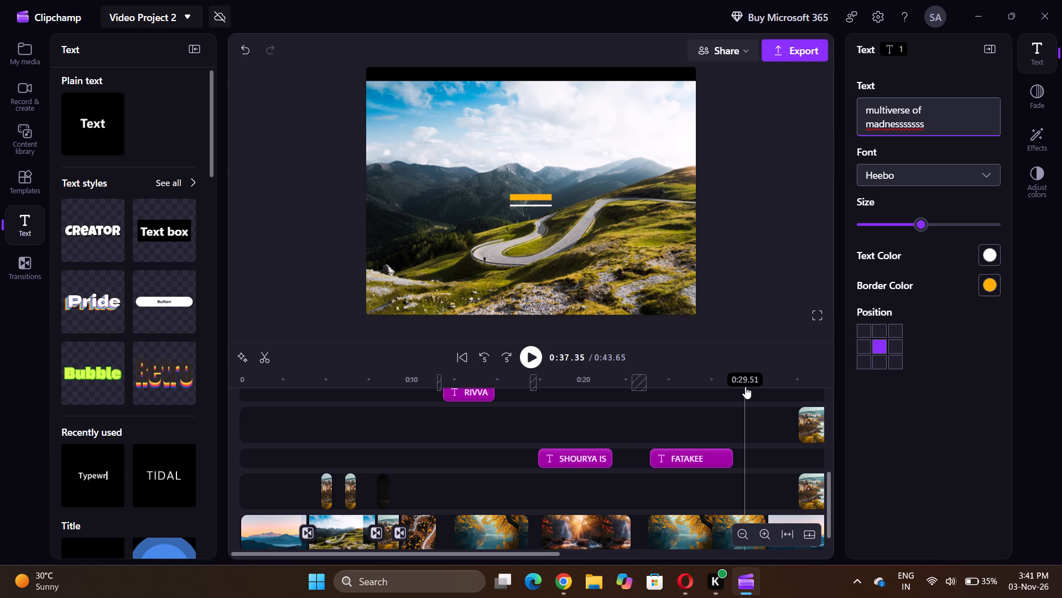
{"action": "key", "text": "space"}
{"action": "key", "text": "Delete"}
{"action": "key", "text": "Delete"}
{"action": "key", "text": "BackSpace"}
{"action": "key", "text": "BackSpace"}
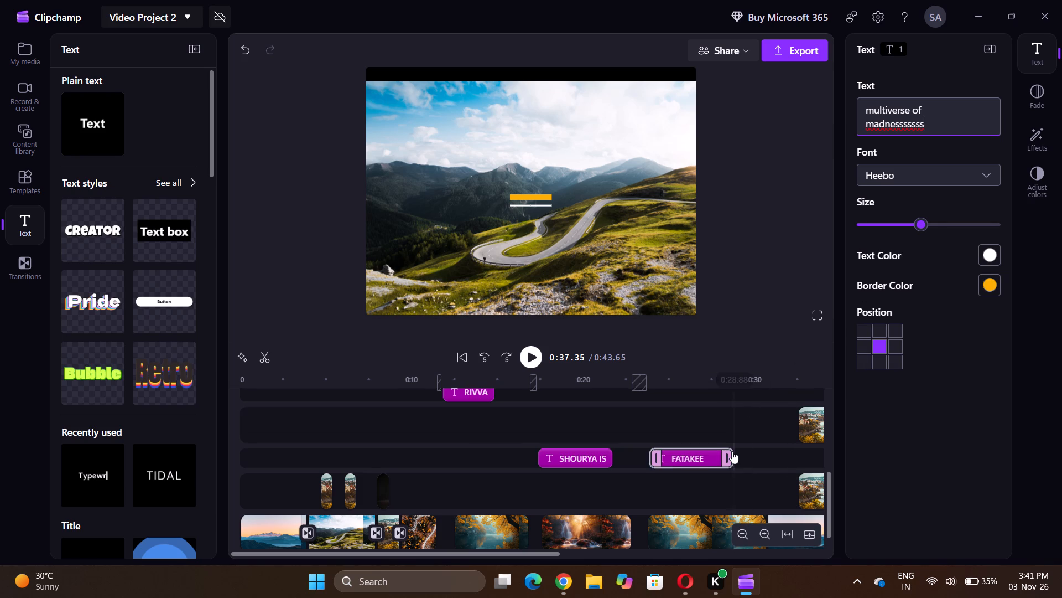
Play the closing mountain road clip from 0:38.69 to check the "multiverse of madnesssssss" title over it.
{"action": "scroll", "coordinate": [732, 451], "scroll_direction": "left", "scroll_amount": 1}
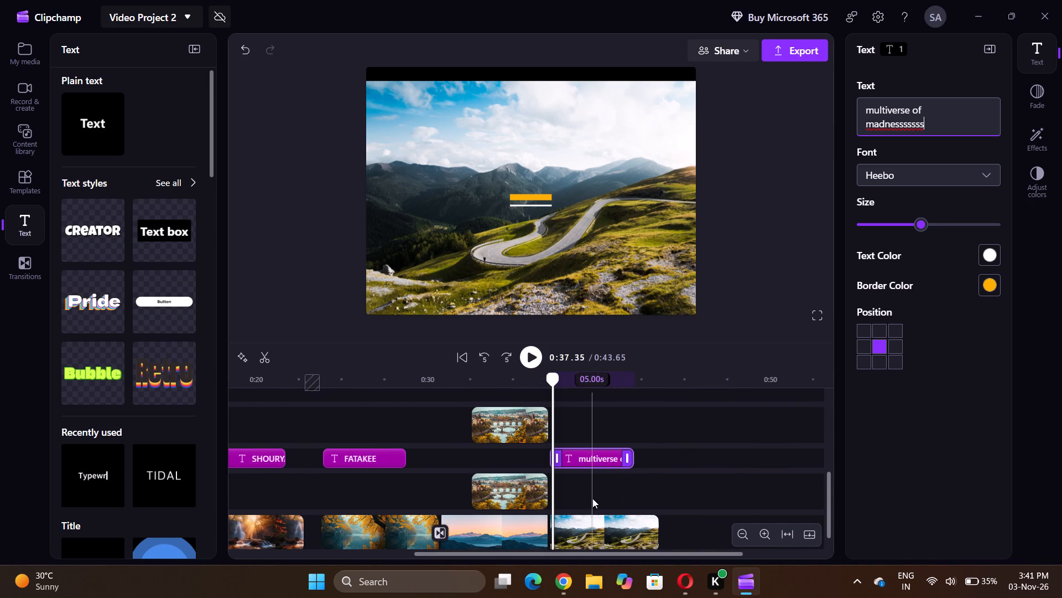
{"action": "left_click", "coordinate": [575, 497]}
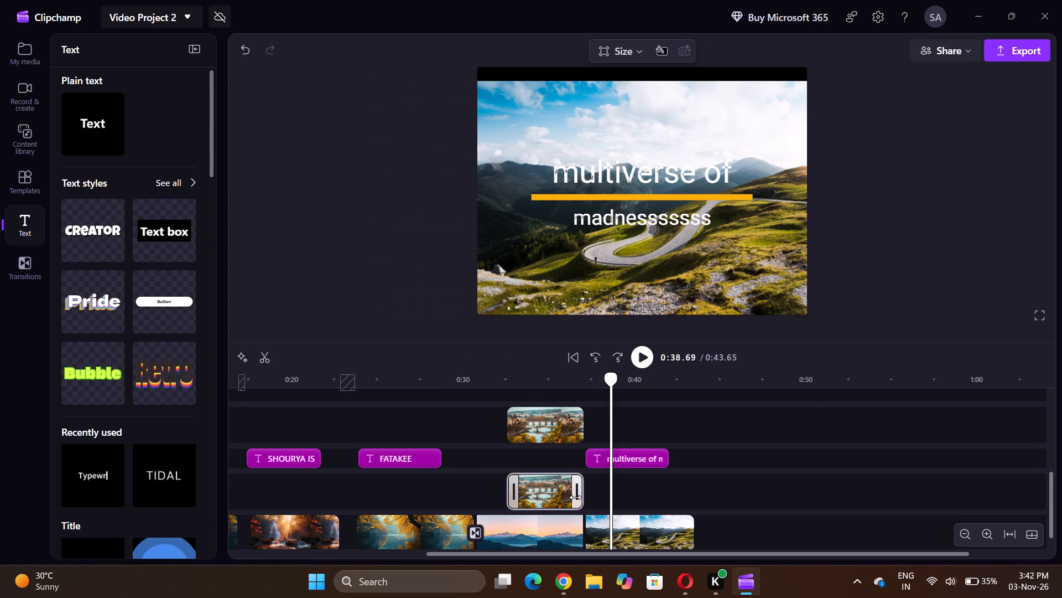
{"action": "key", "text": "space"}
{"action": "key", "text": "space"}
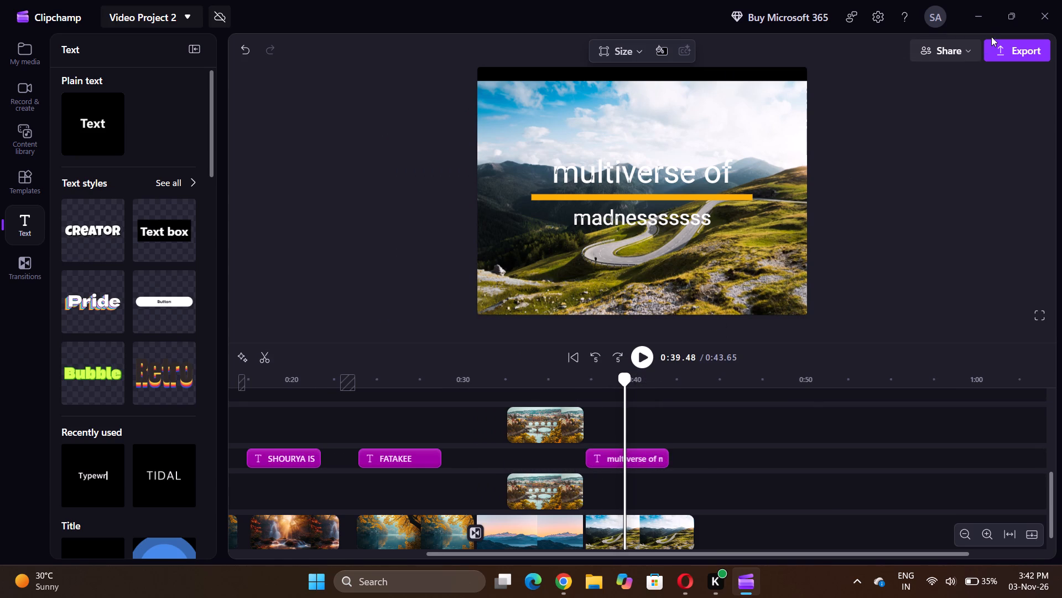
Try black, orange, yellow, dark blue, purple and blue text on the "multiverse of madnesssssss" title, ending with Light Yellow as its text color.
{"action": "left_click", "coordinate": [660, 456]}
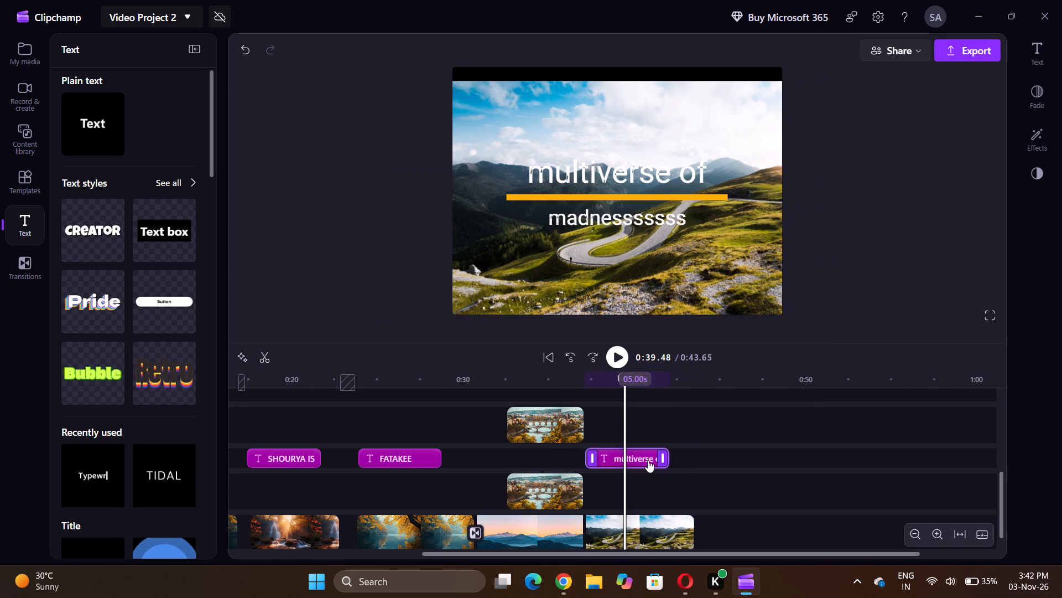
{"action": "left_click", "coordinate": [648, 460]}
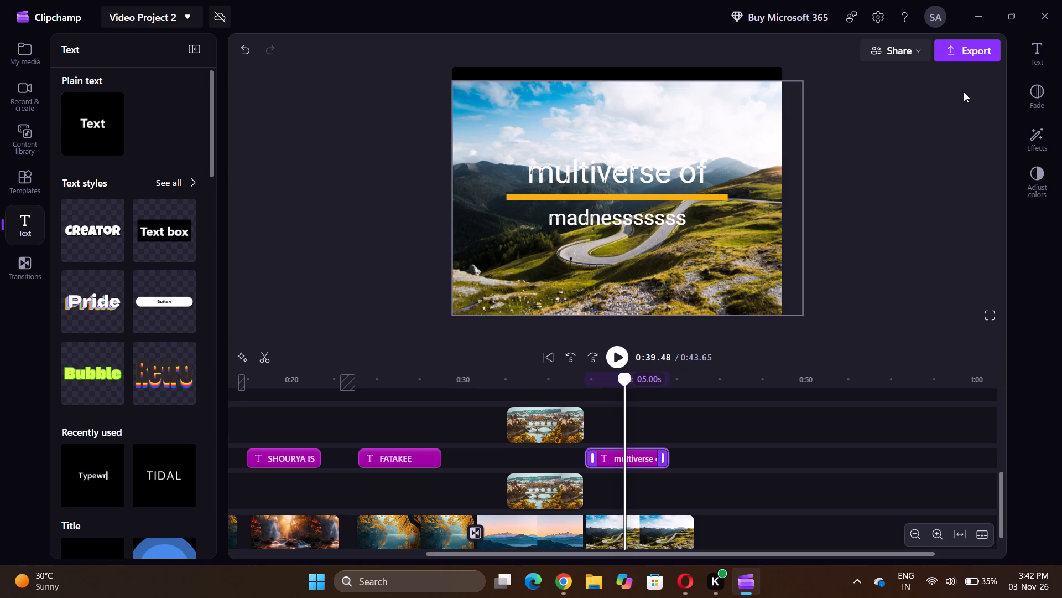
{"action": "left_click", "coordinate": [1039, 41]}
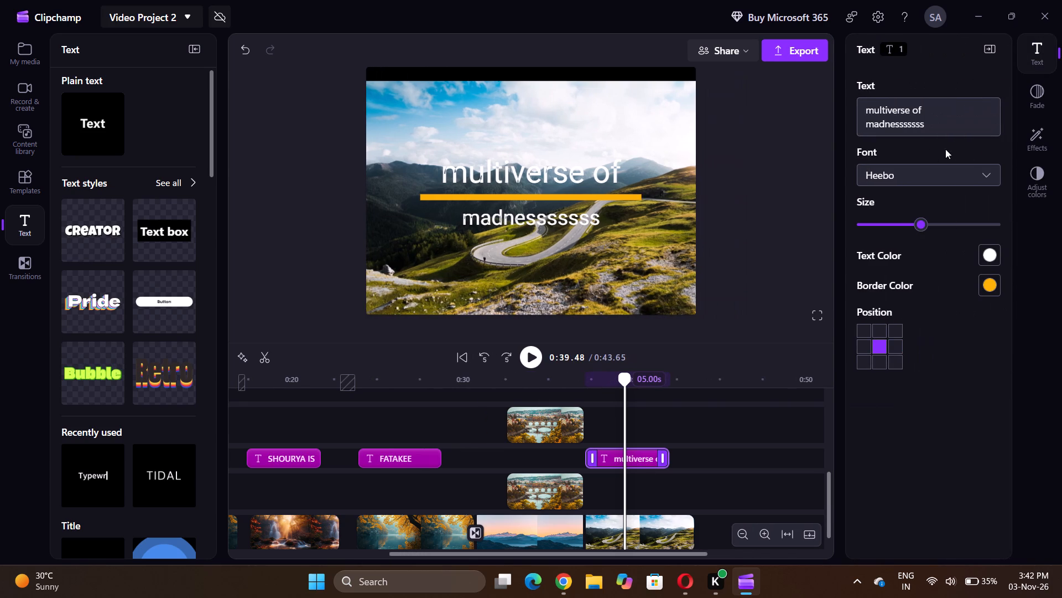
{"action": "left_click", "coordinate": [991, 251]}
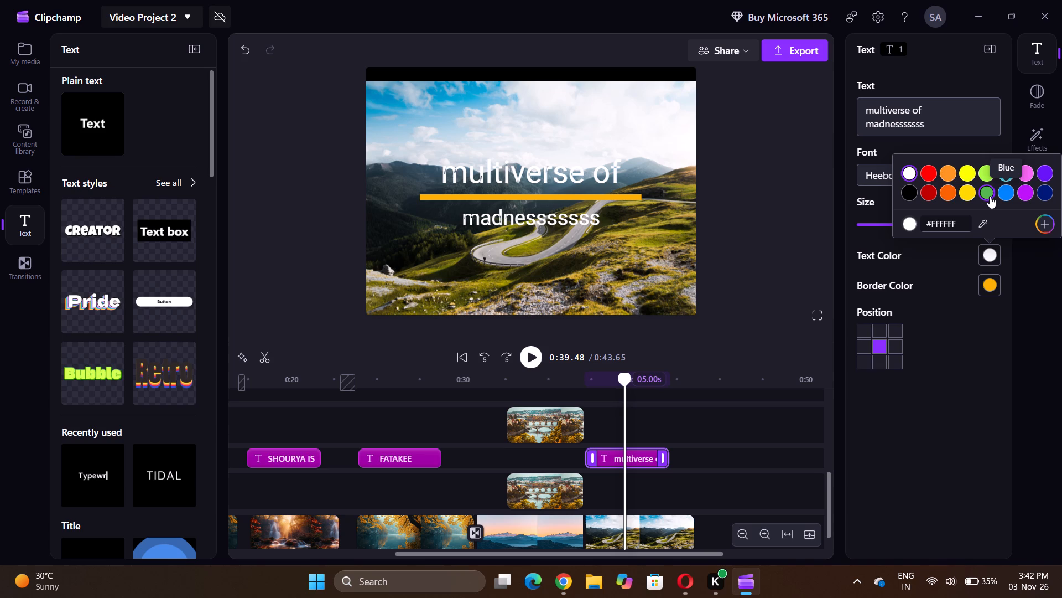
{"action": "left_click", "coordinate": [911, 187]}
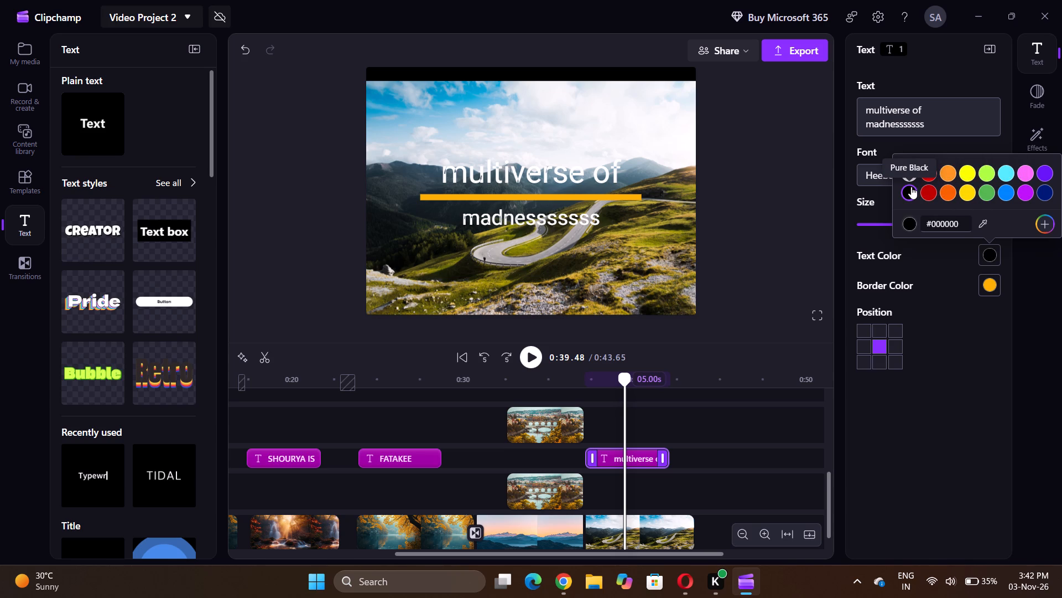
{"action": "left_click", "coordinate": [946, 195]}
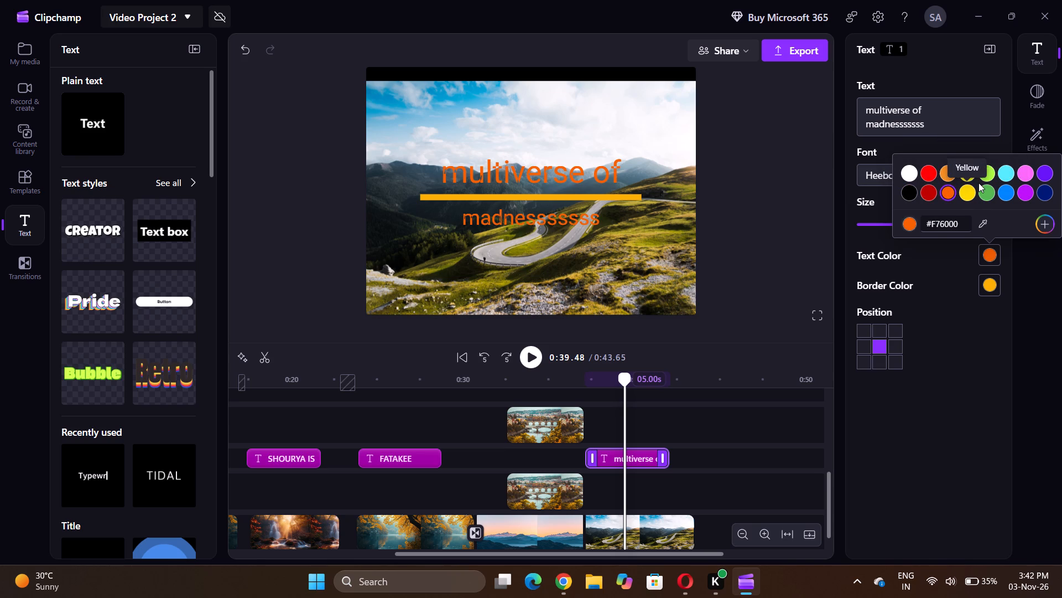
{"action": "left_click", "coordinate": [969, 189]}
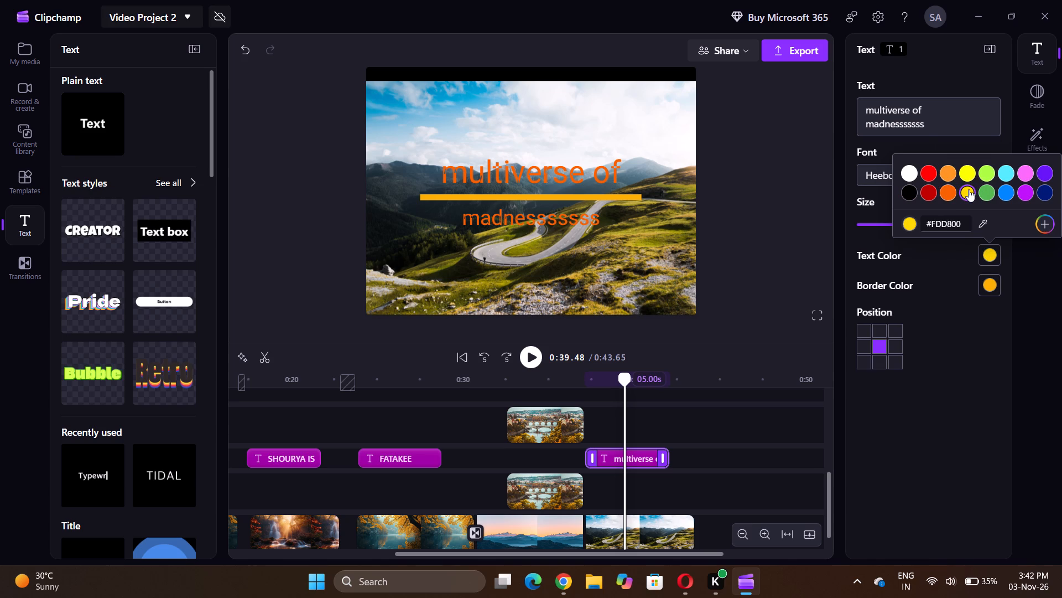
{"action": "left_click", "coordinate": [1043, 187]}
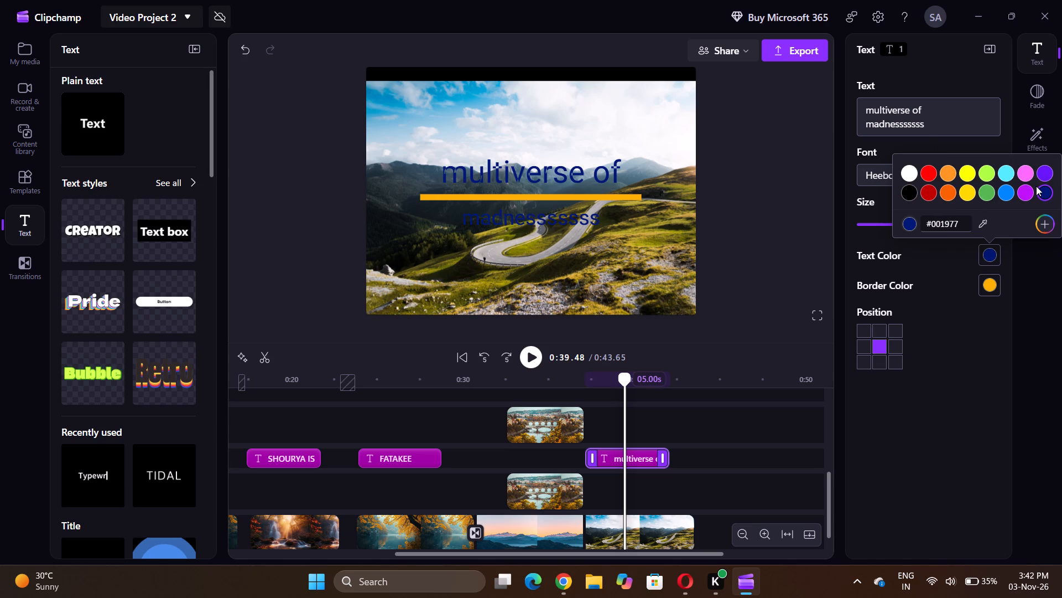
{"action": "left_click", "coordinate": [1027, 189]}
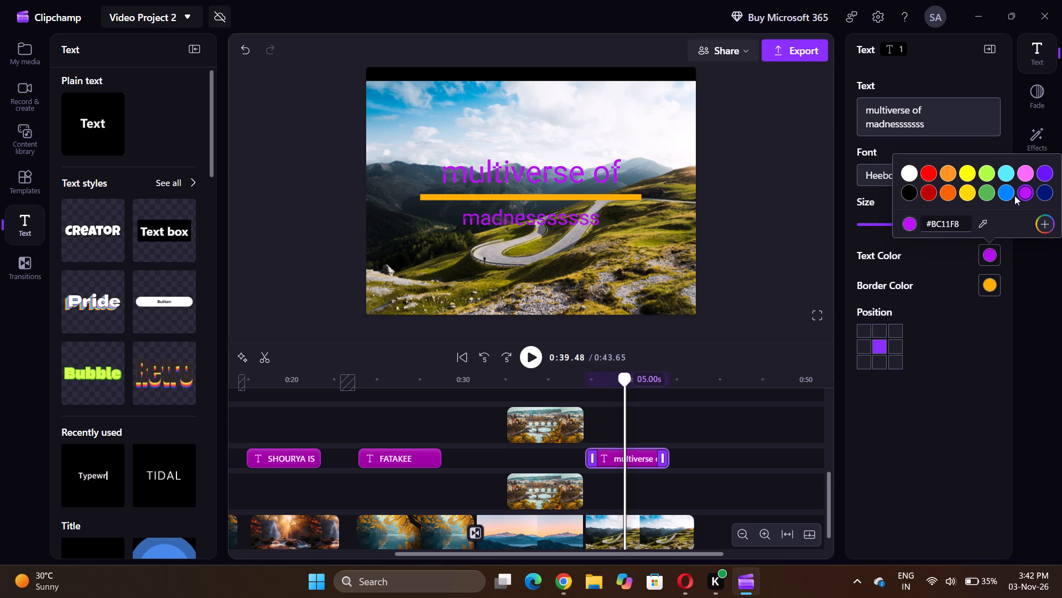
{"action": "left_click", "coordinate": [1002, 197]}
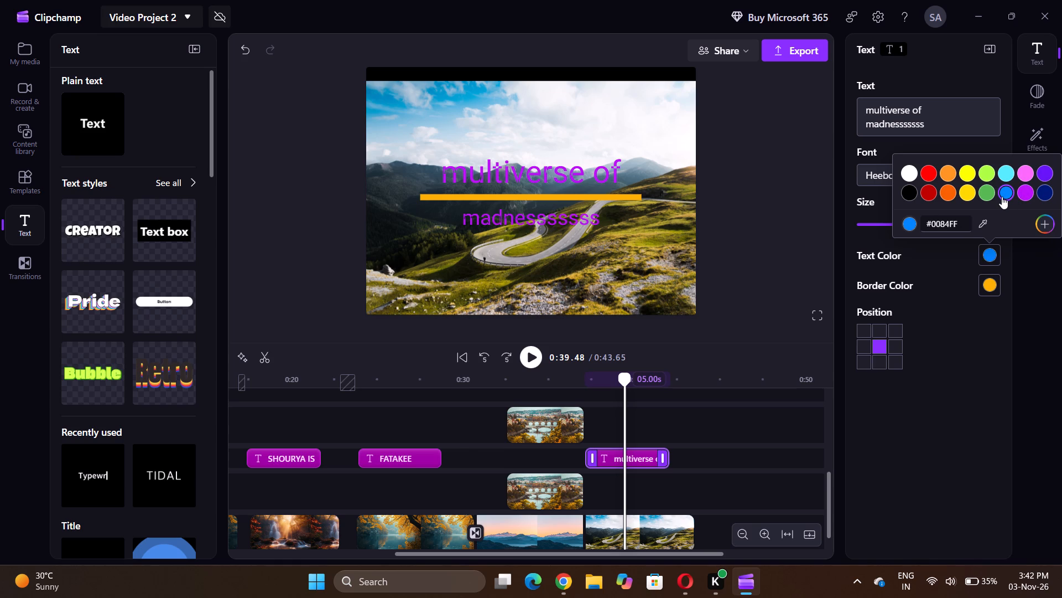
{"action": "left_click", "coordinate": [972, 174]}
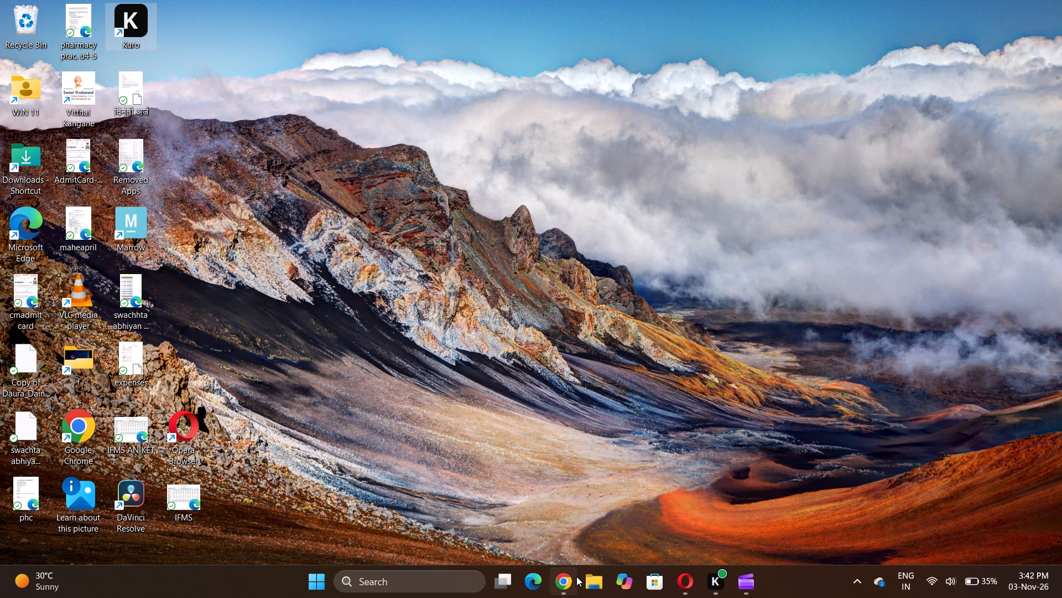
Switch to Google Chrome and search Google in a new tab for "multiverse of madness".
{"action": "left_click", "coordinate": [554, 590]}
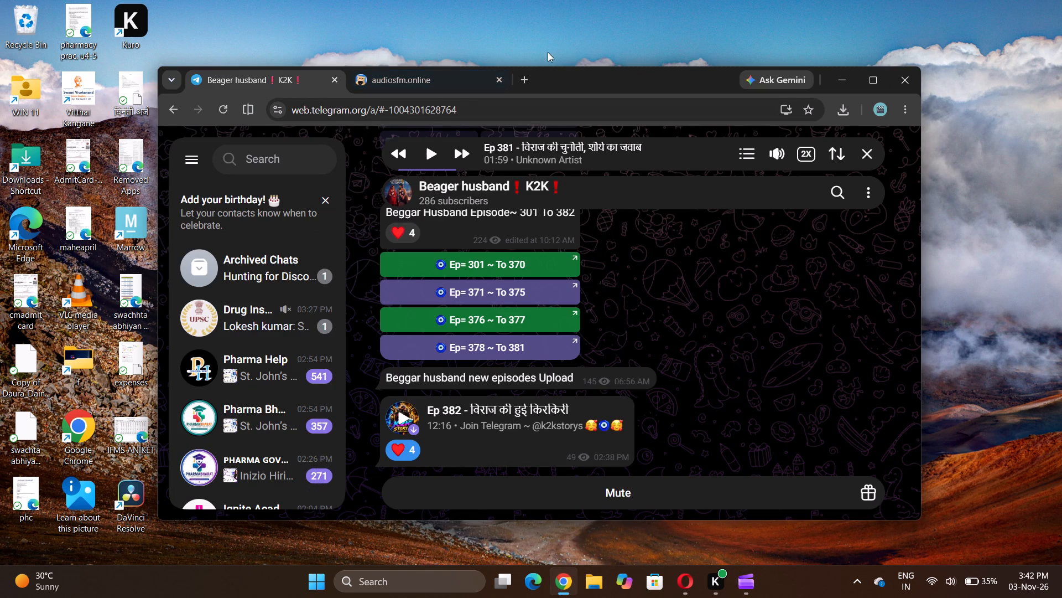
{"action": "left_click", "coordinate": [525, 80]}
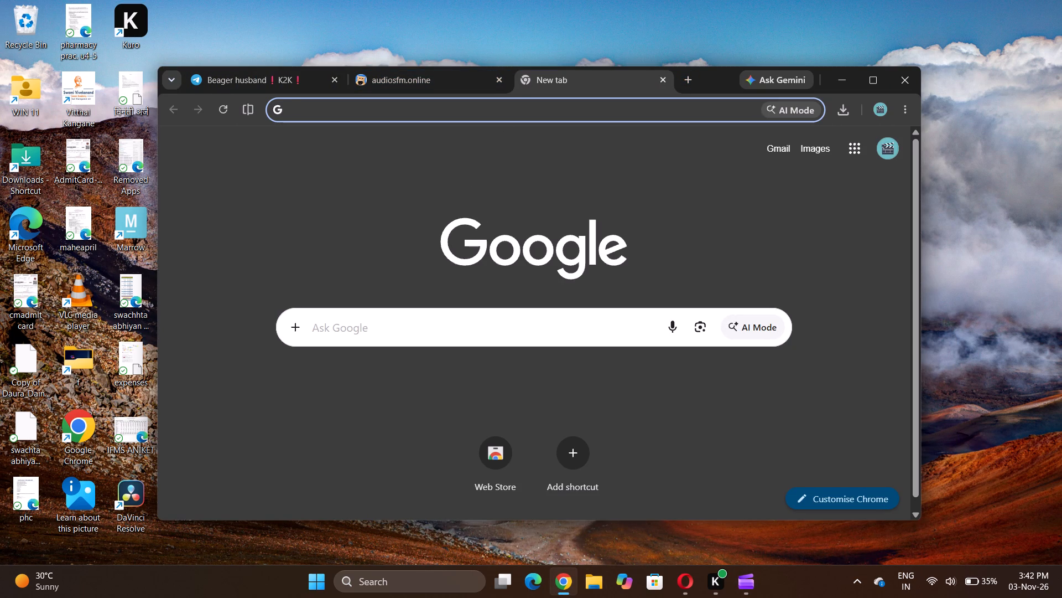
{"action": "left_click", "coordinate": [433, 344]}
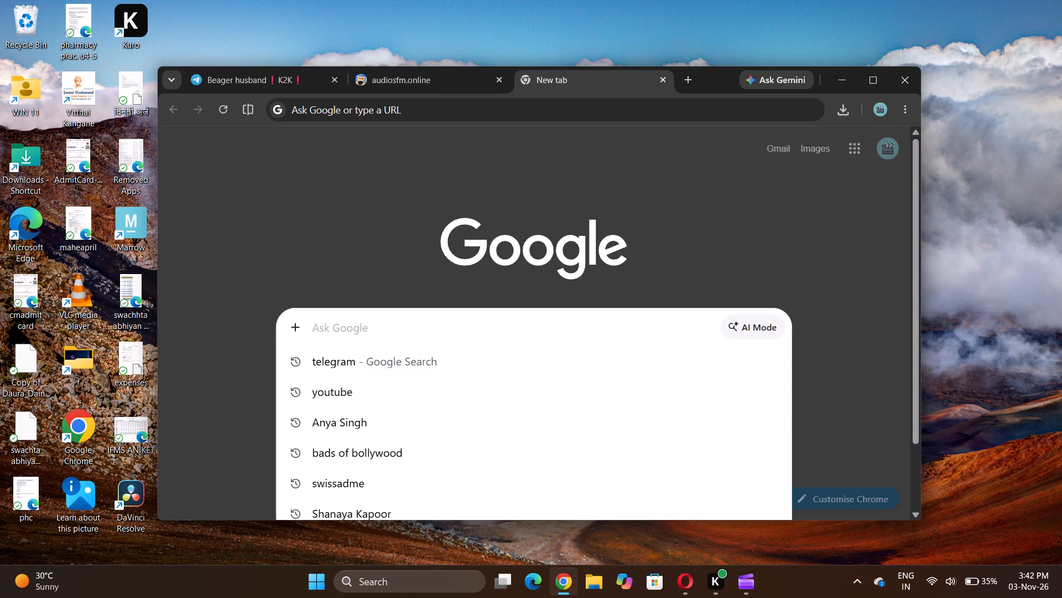
{"action": "type", "text": "multiverse"}
{"action": "left_click", "coordinate": [441, 400]}
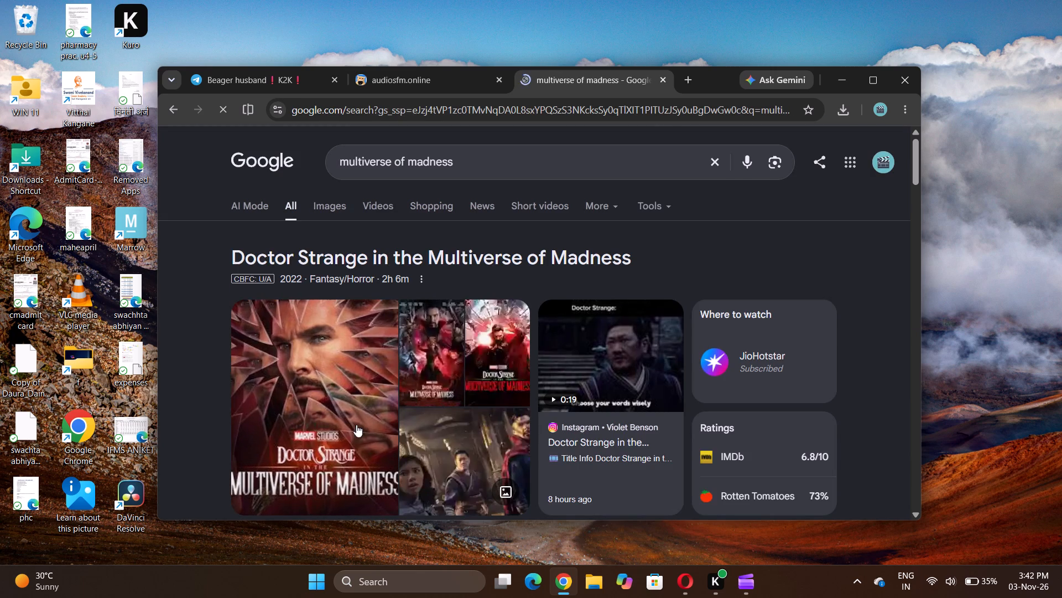
Open the preview of the red-background Doctor Strange in the Multiverse of Madness poster from the search results.
{"action": "scroll", "coordinate": [508, 433], "scroll_direction": "down", "scroll_amount": 1}
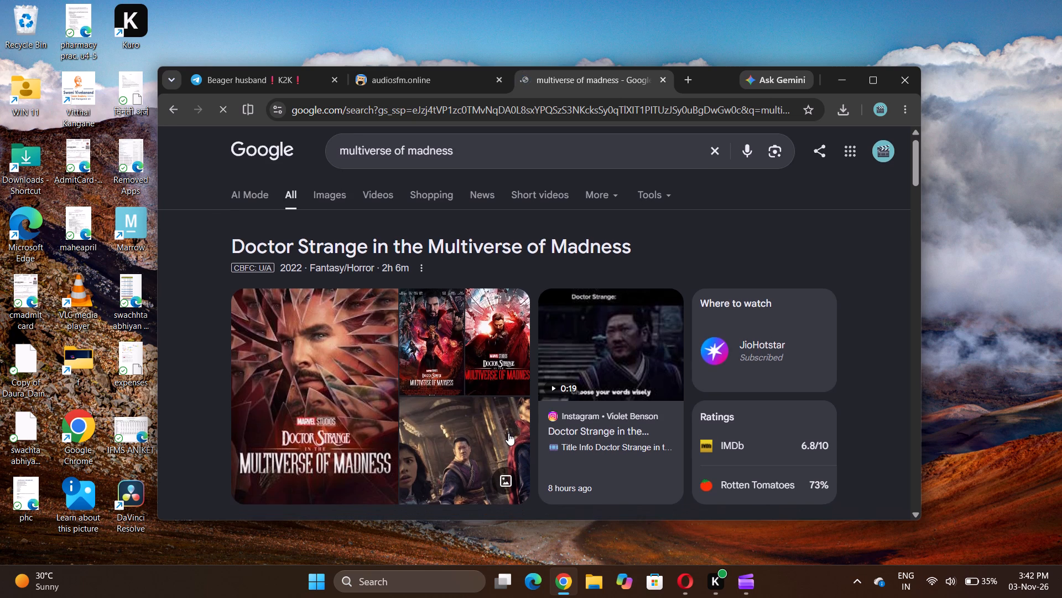
{"action": "left_click", "coordinate": [513, 369]}
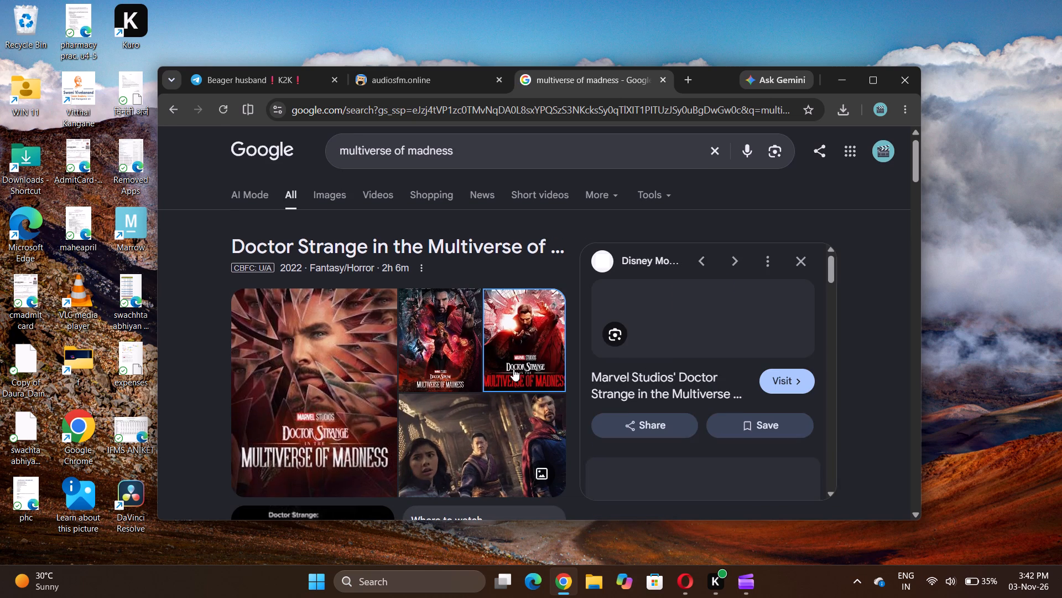
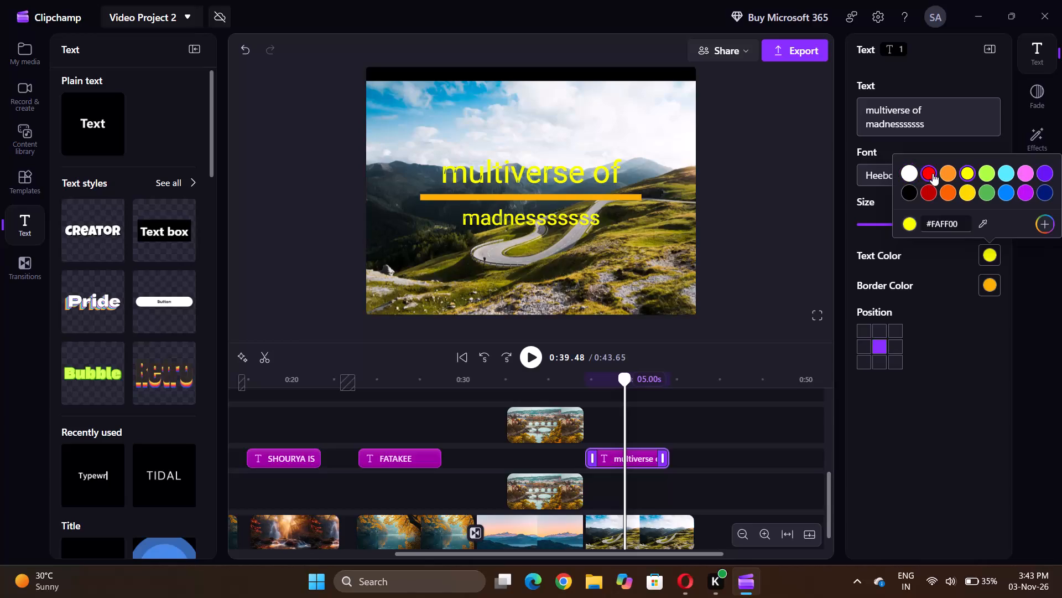
Try bright red on the "multiverse of madnesssssss" title, settling on dark red #BE0000 as its text color.
{"action": "left_click", "coordinate": [926, 172]}
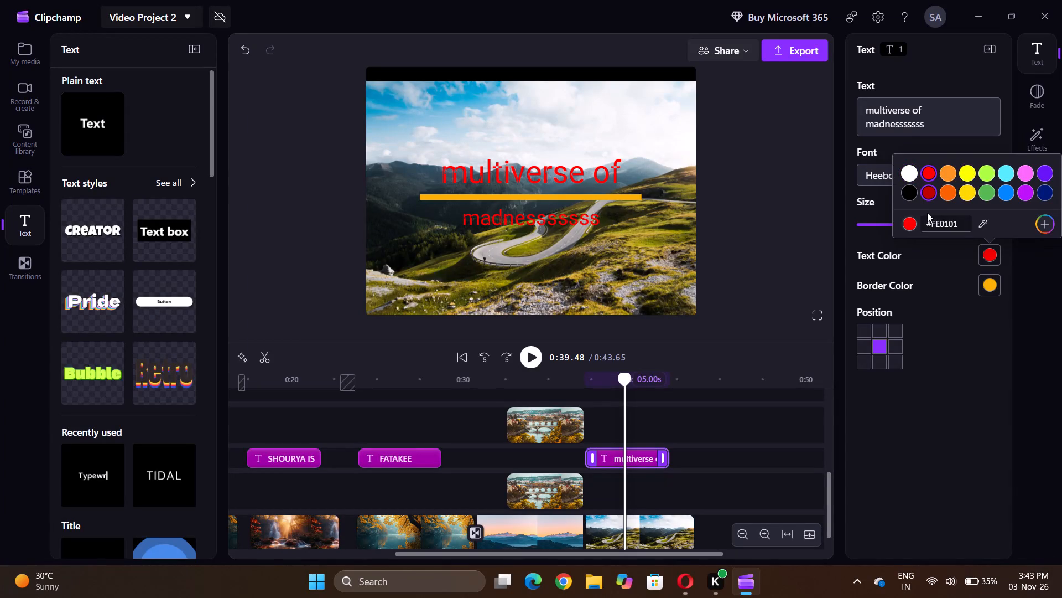
{"action": "left_click", "coordinate": [929, 195]}
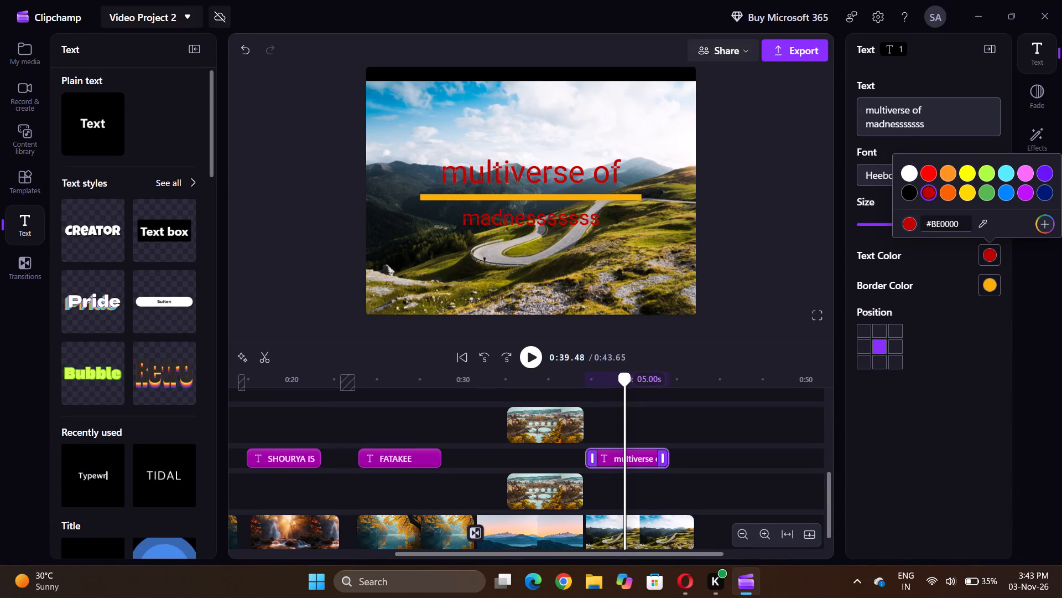
{"action": "left_click", "coordinate": [933, 312]}
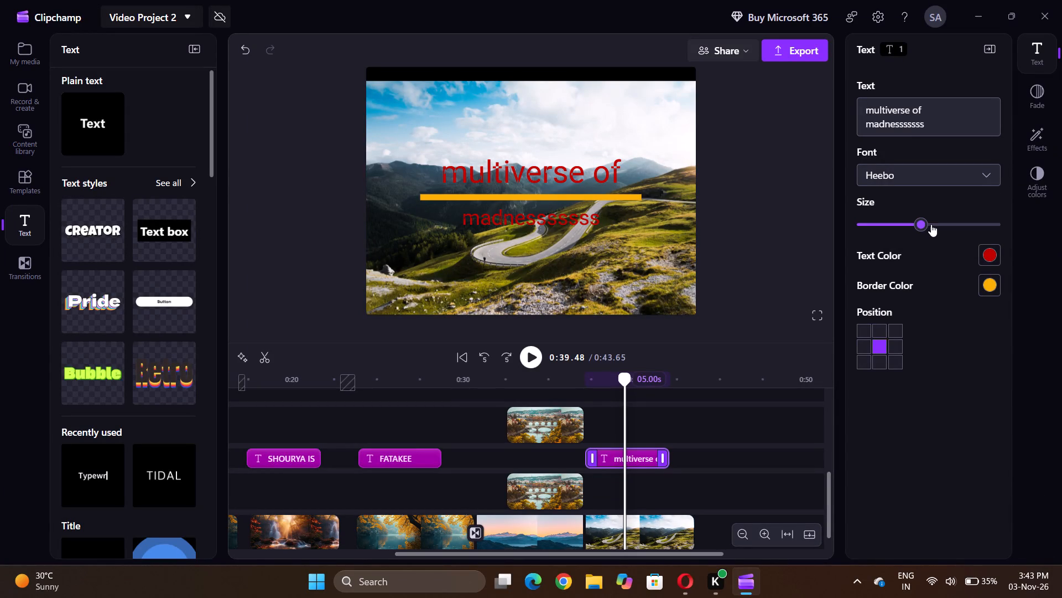
Slightly enlarge the "multiverse of madnesssssss" title's text size.
{"action": "left_click_drag", "start_coordinate": [923, 225], "coordinate": [934, 226]}
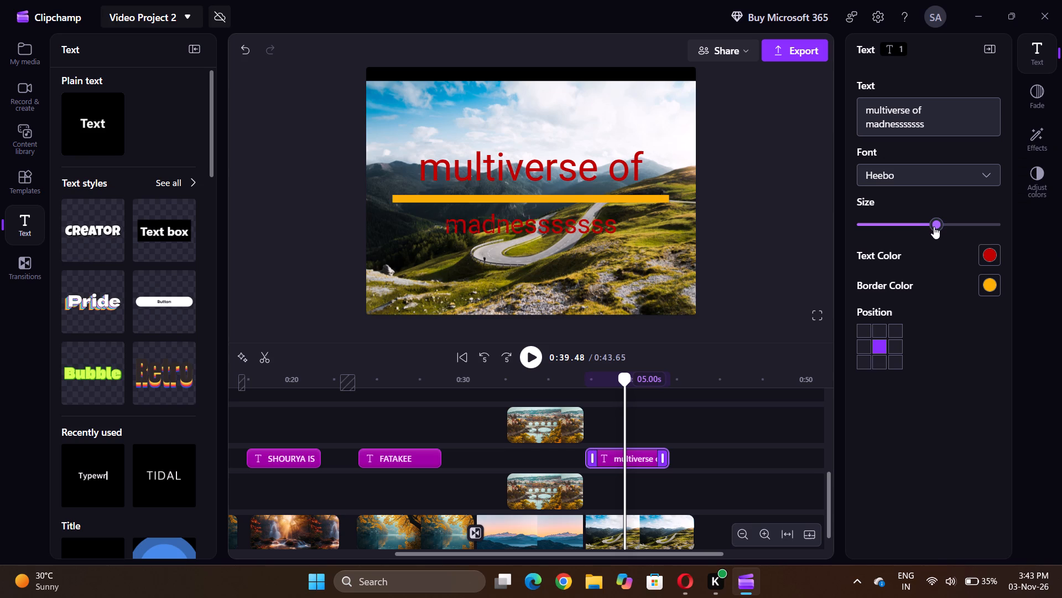
{"action": "left_click_drag", "start_coordinate": [934, 226], "coordinate": [931, 227]}
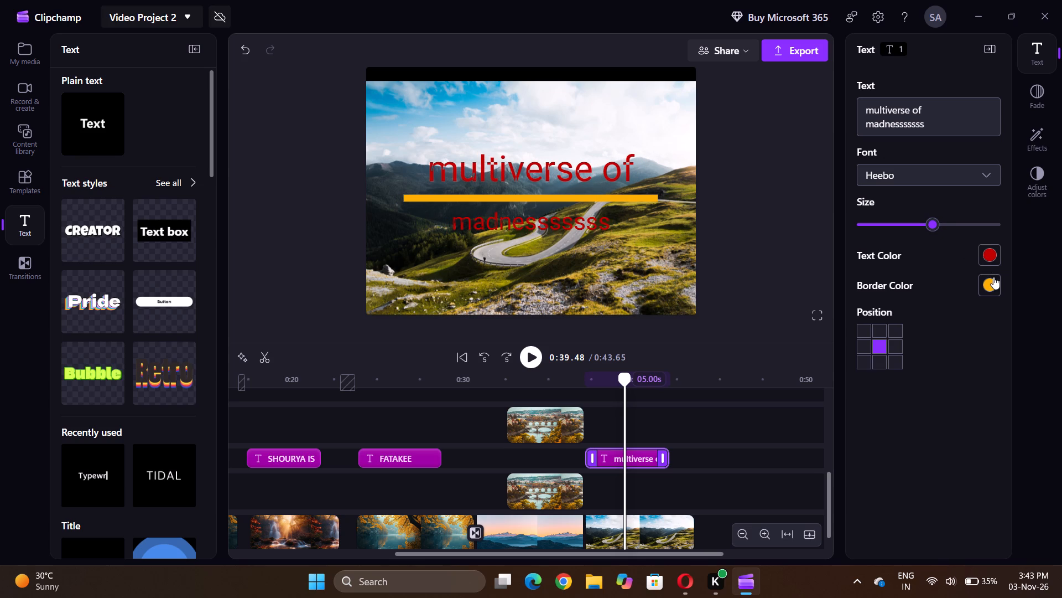
Set the title's border color to white #FFFFFF for the line between its two words.
{"action": "left_click", "coordinate": [993, 277]}
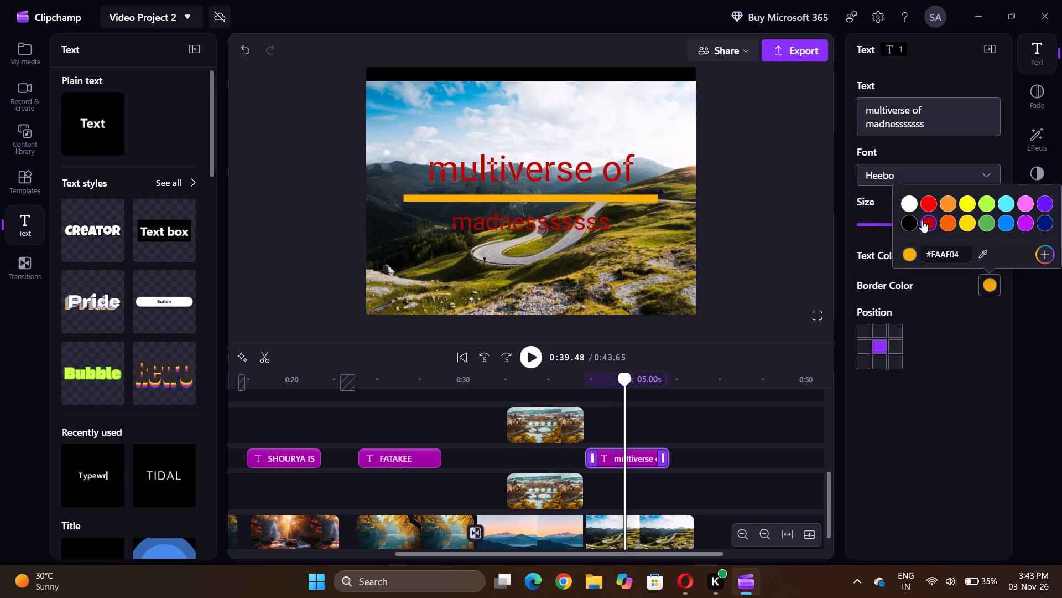
{"action": "left_click", "coordinate": [909, 207]}
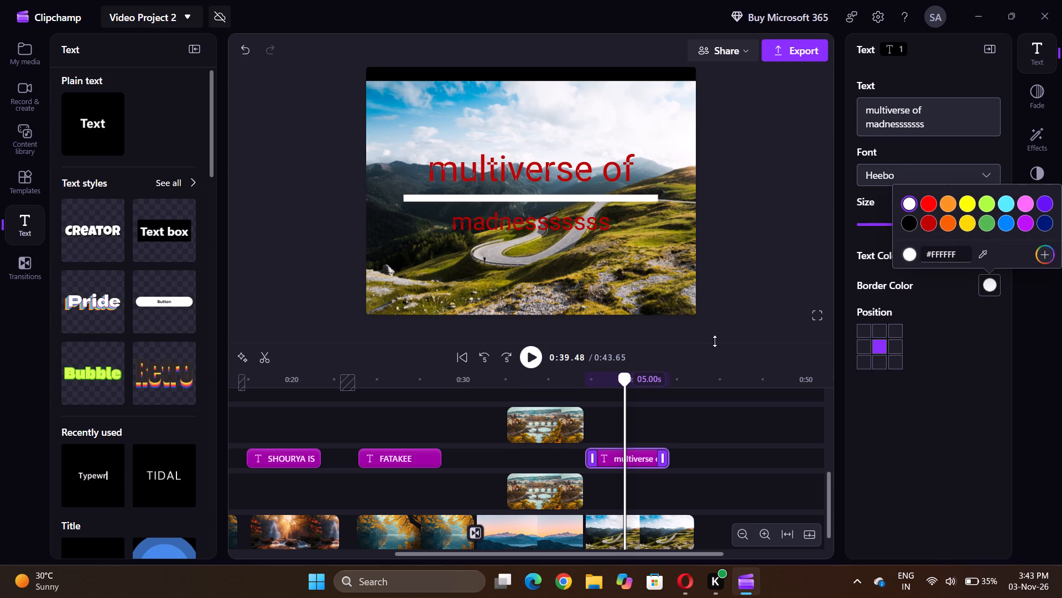
Play the video from 0:36.91 to the end to check the restyled "multiverse of madnesssssss" title.
{"action": "left_click", "coordinate": [580, 396]}
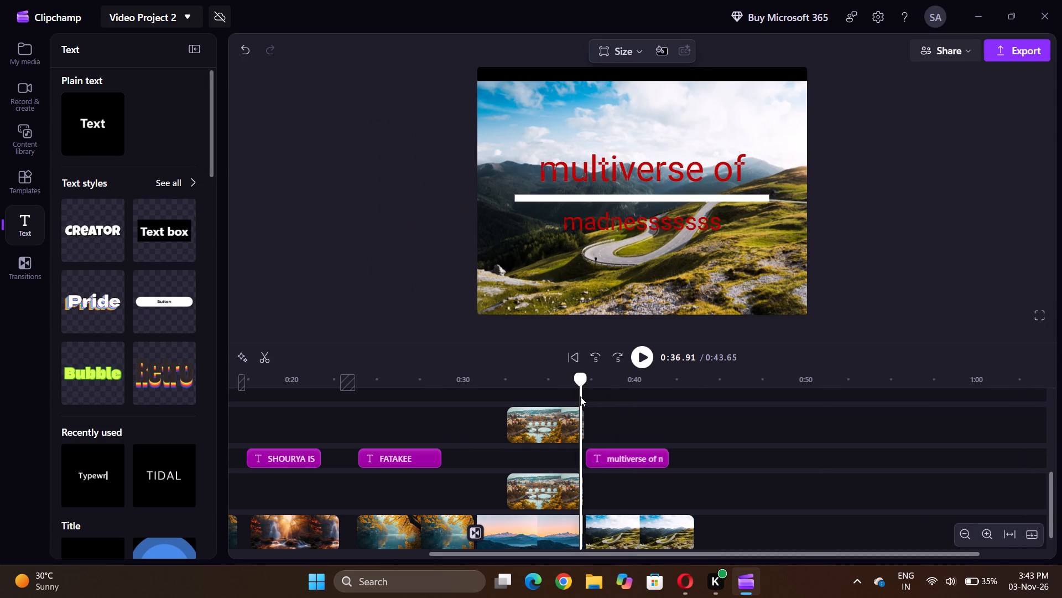
{"action": "key", "text": "space"}
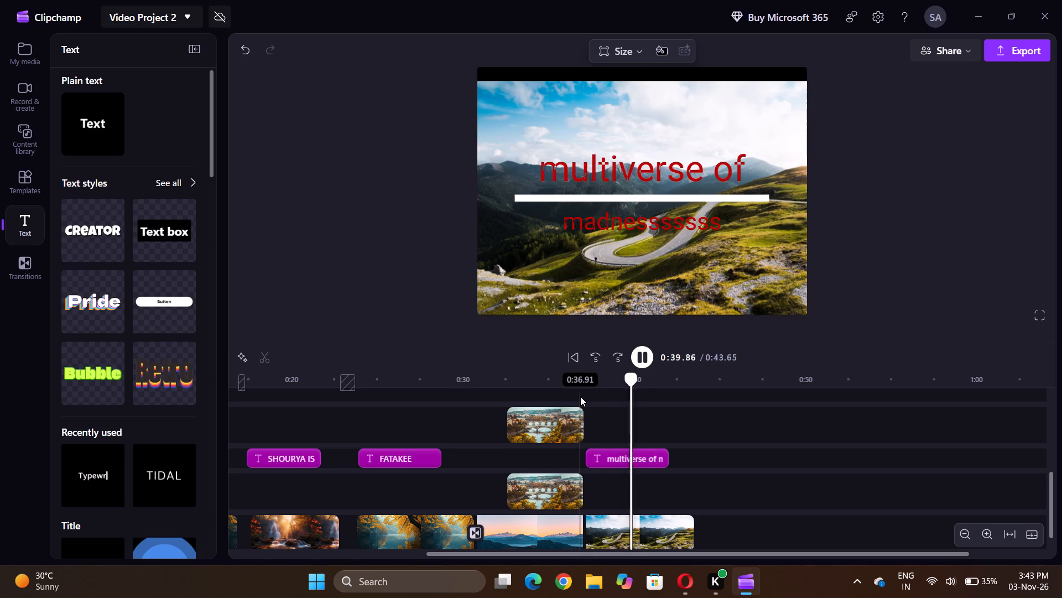
{"action": "key", "text": "space"}
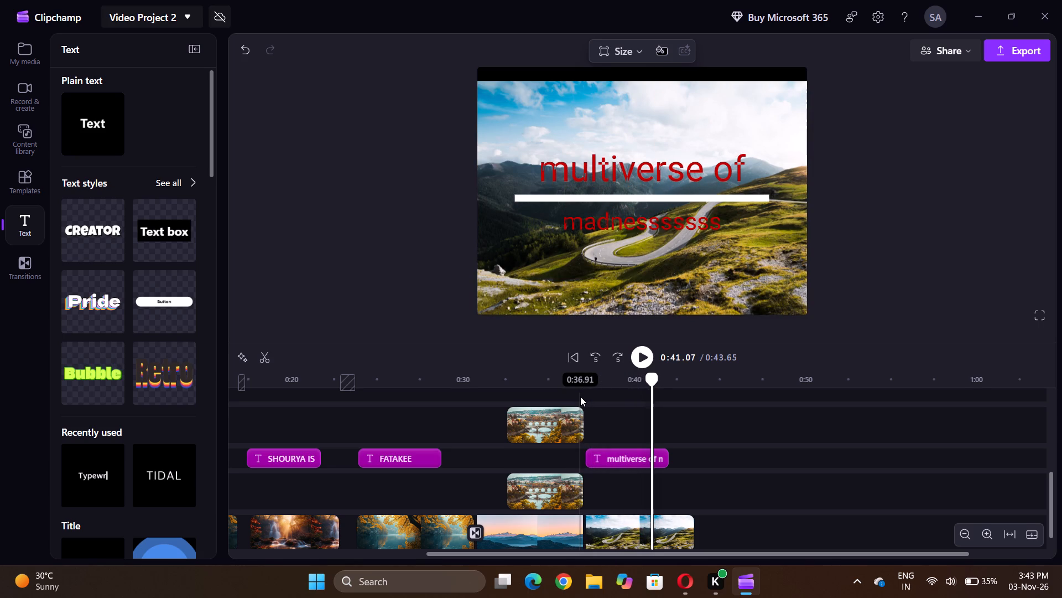
{"action": "key", "text": "space"}
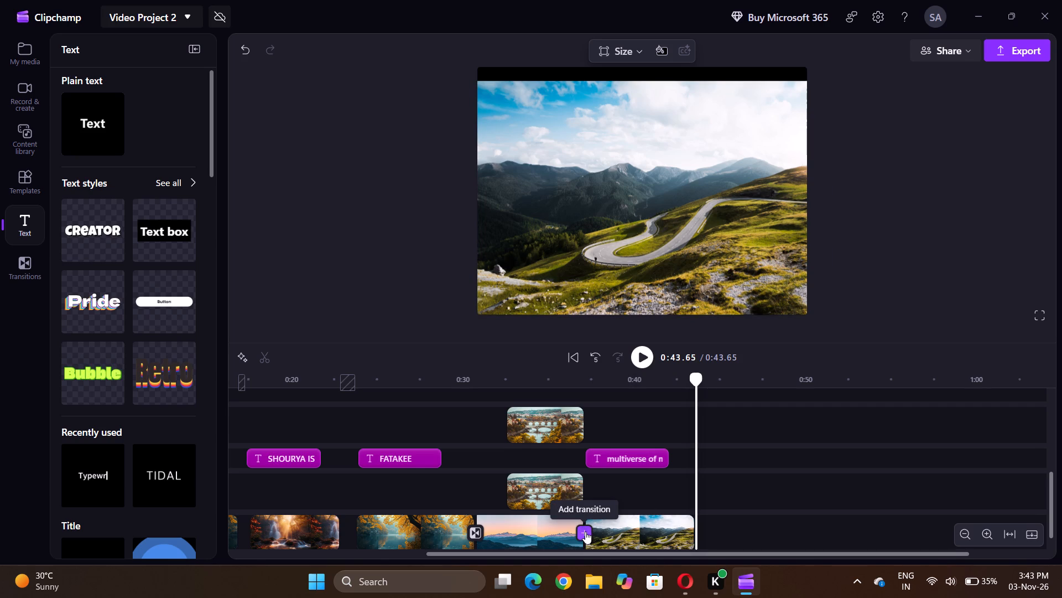
Add a Circular wipe transition between the sunrise mountains clip and the closing mountain road clip, with a 2.2-second duration.
{"action": "left_click", "coordinate": [585, 532]}
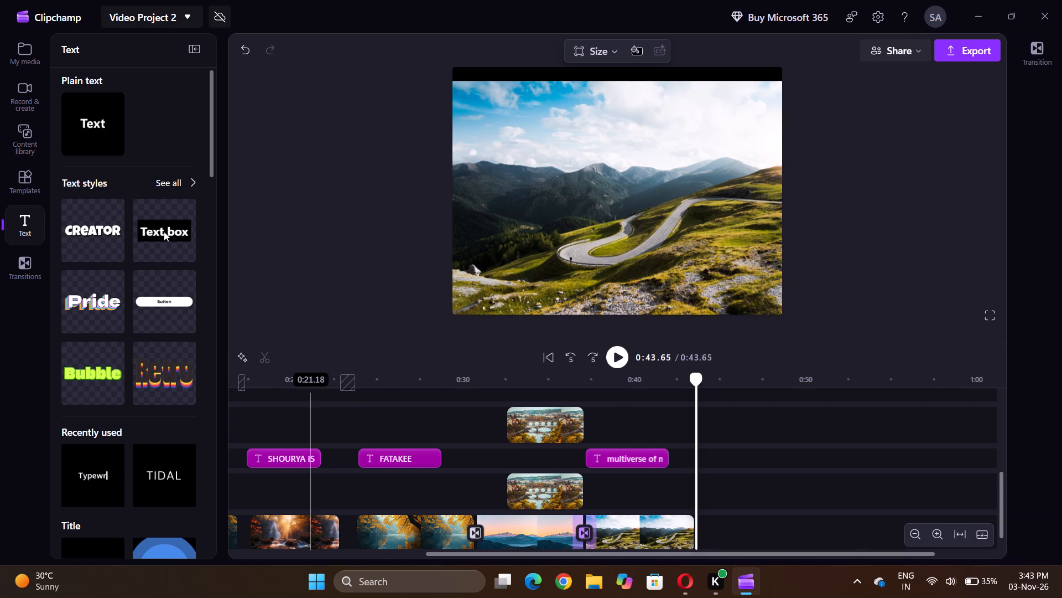
{"action": "left_click", "coordinate": [1040, 50]}
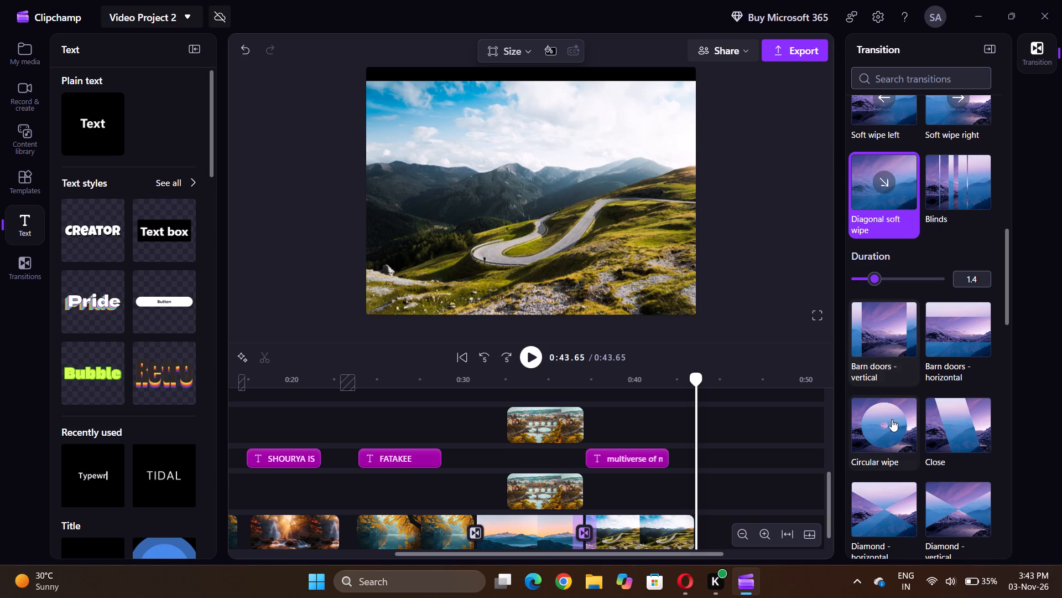
{"action": "left_click", "coordinate": [892, 419]}
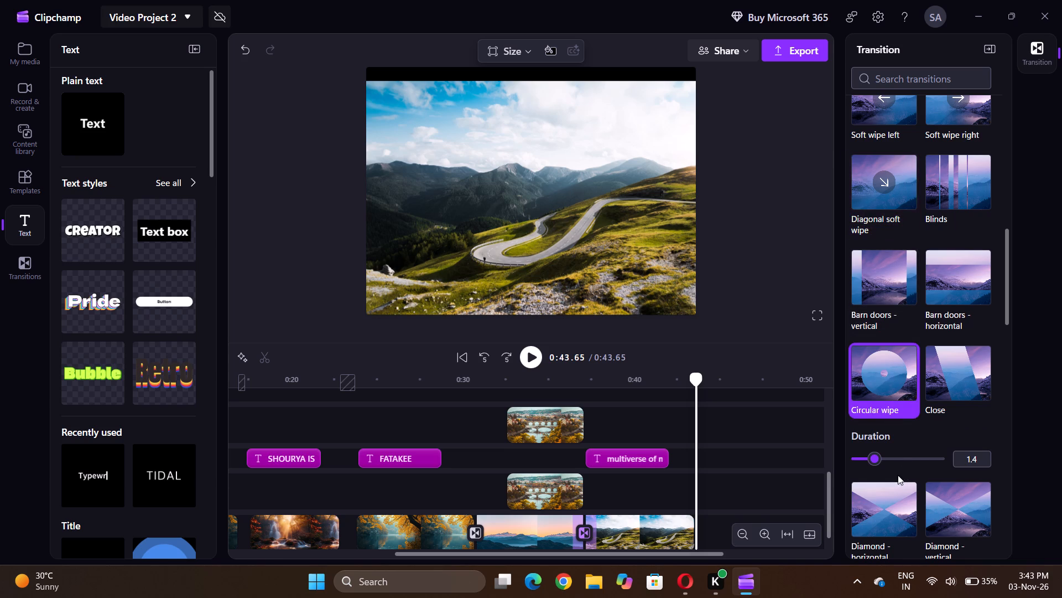
{"action": "left_click_drag", "start_coordinate": [876, 459], "coordinate": [878, 458]}
{"action": "left_click_drag", "start_coordinate": [878, 458], "coordinate": [890, 459]}
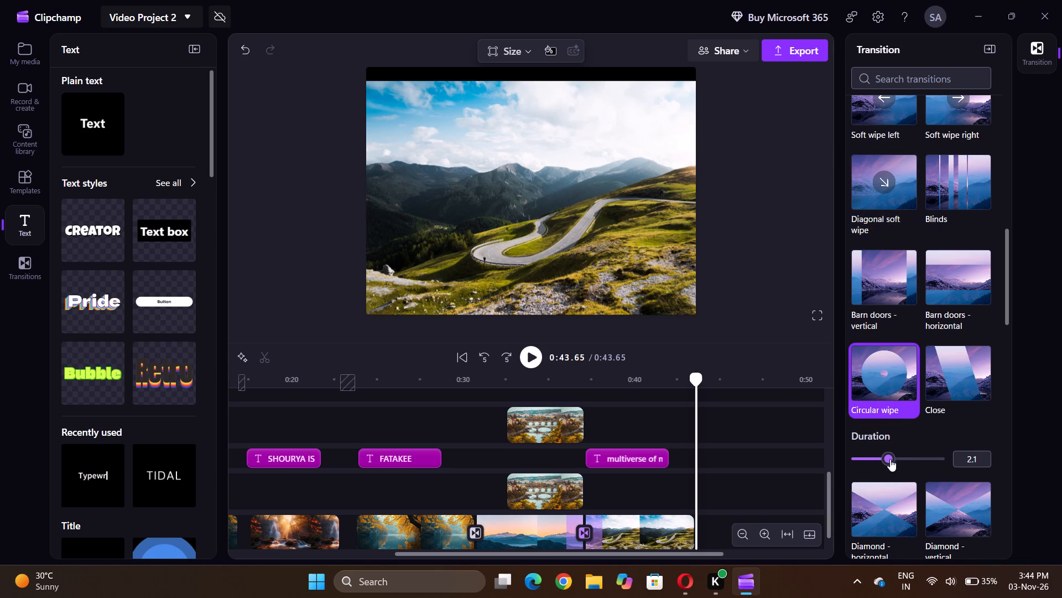
{"action": "left_click_drag", "start_coordinate": [890, 459], "coordinate": [891, 459]}
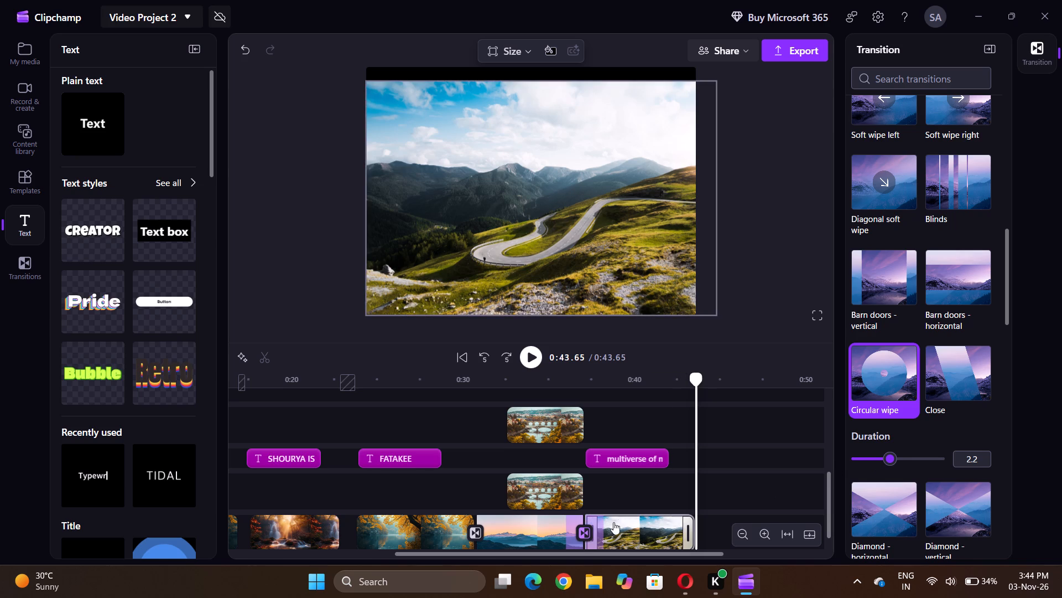
Play the video from 0:34.91 to check the circular wipe into the mountain road clip.
{"action": "left_click", "coordinate": [543, 559]}
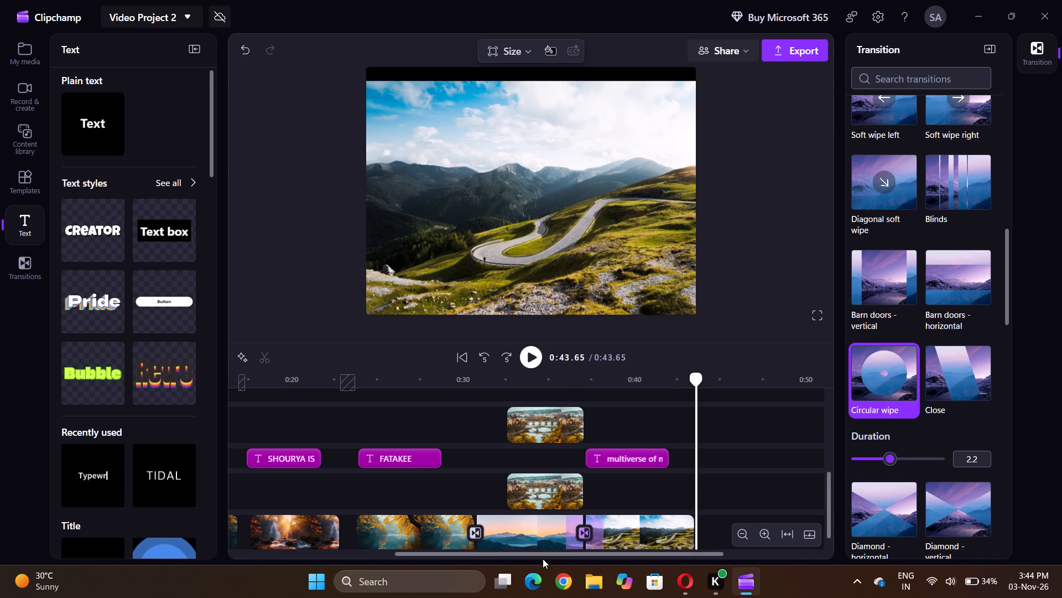
{"action": "left_click", "coordinate": [546, 467]}
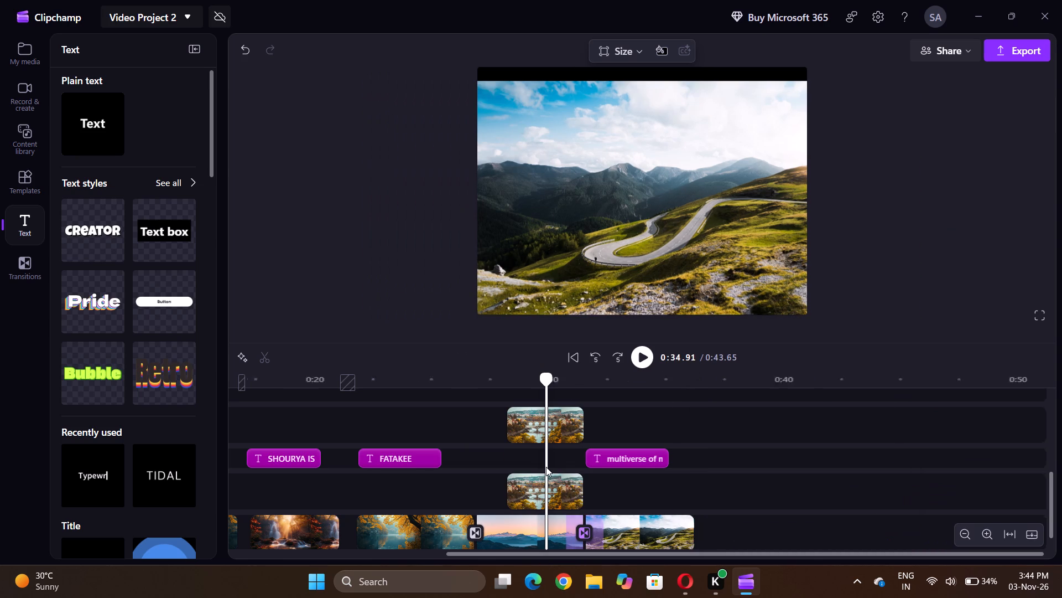
{"action": "key", "text": "space"}
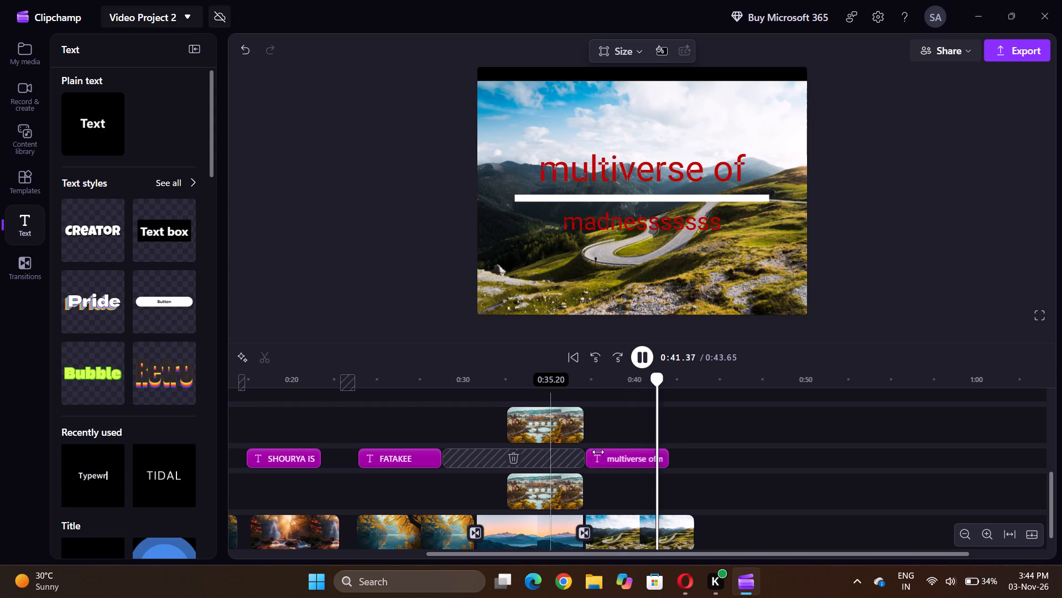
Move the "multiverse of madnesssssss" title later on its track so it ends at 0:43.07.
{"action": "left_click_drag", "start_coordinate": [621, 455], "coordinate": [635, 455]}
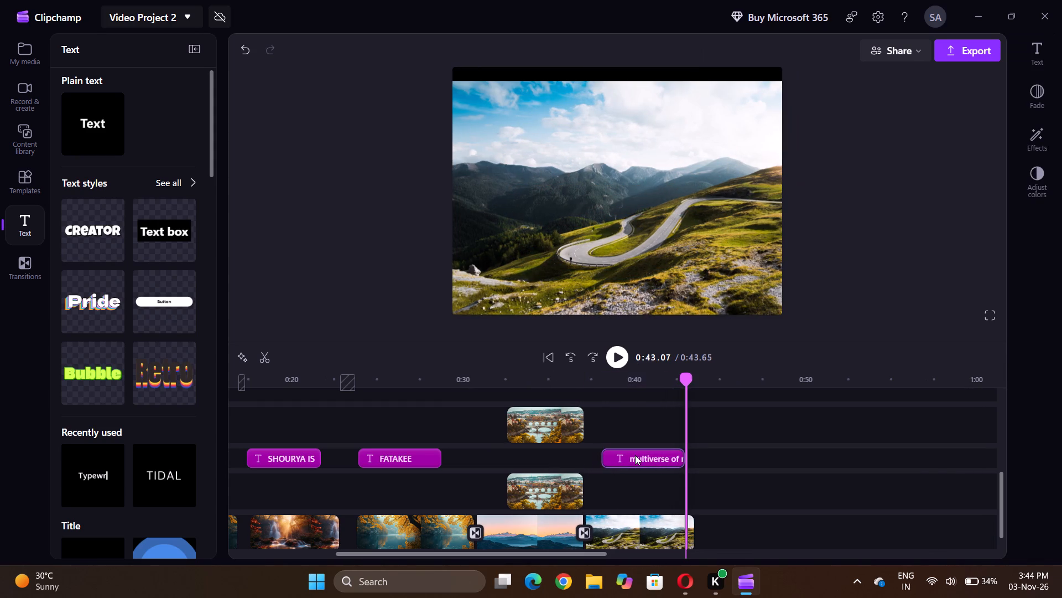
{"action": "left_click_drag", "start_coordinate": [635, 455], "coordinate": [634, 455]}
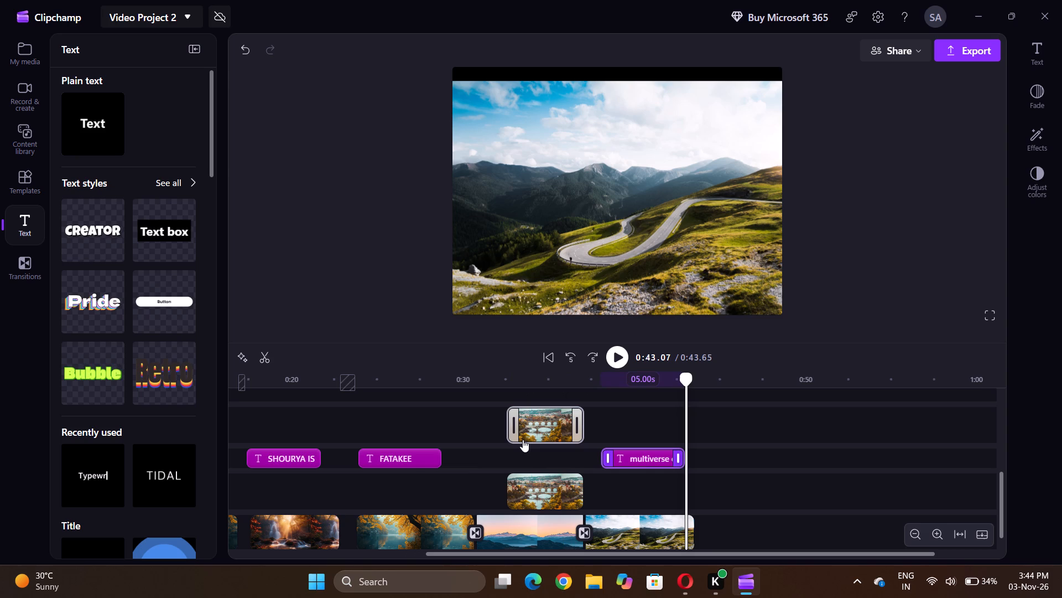
Play the video from about 0:34.29 to check the moved title's timing against the circular wipe.
{"action": "left_click", "coordinate": [536, 403]}
{"action": "key", "text": "space"}
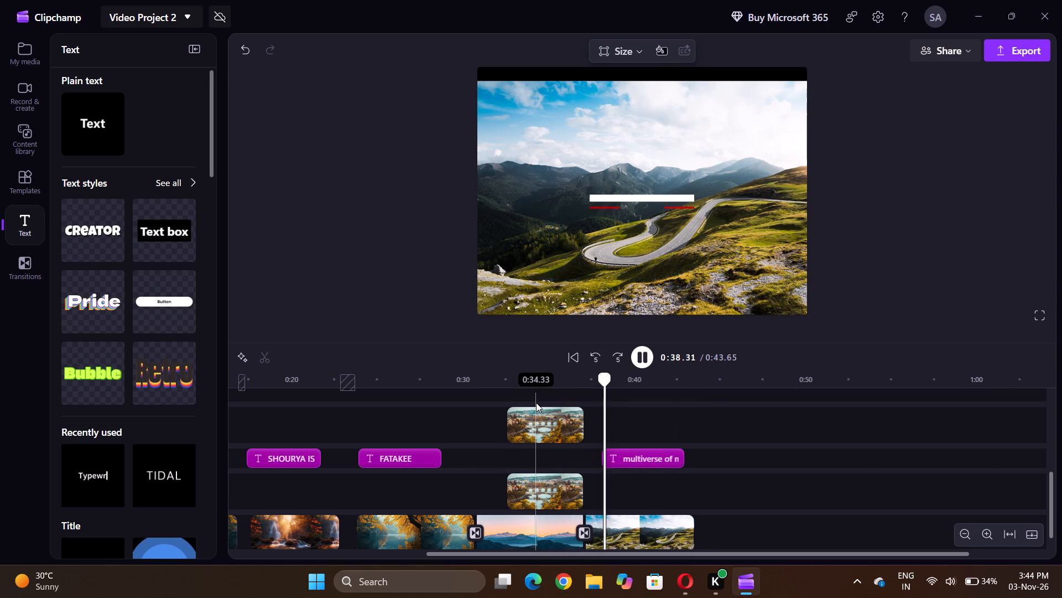
Move the "multiverse of madnesssssss" title earlier so it starts at about 0:37.3, just after the mountain road clip begins.
{"action": "left_click", "coordinate": [642, 462]}
{"action": "left_click", "coordinate": [639, 462]}
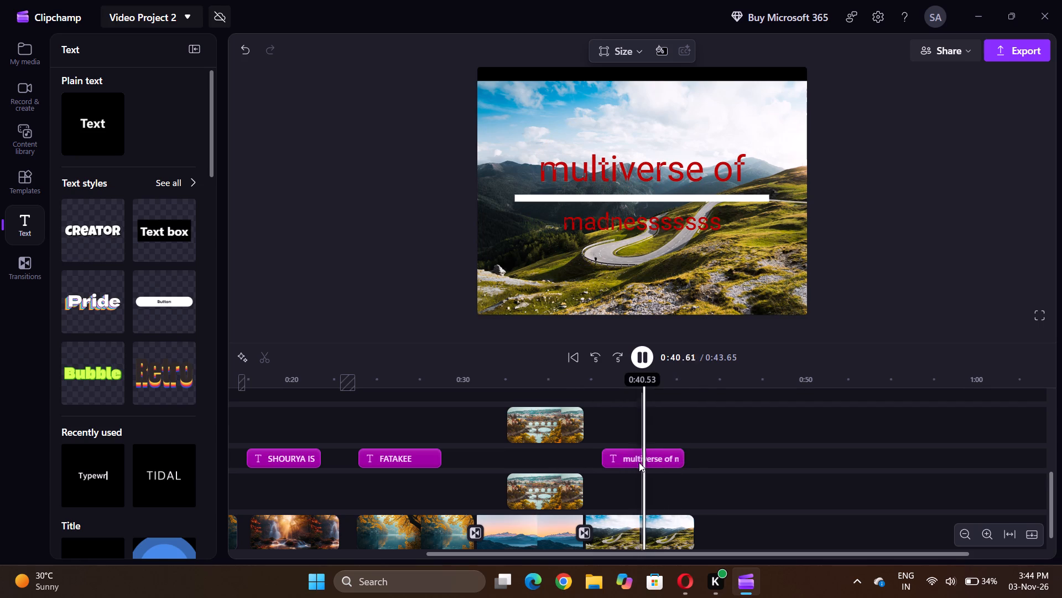
{"action": "left_click_drag", "start_coordinate": [631, 458], "coordinate": [618, 458]}
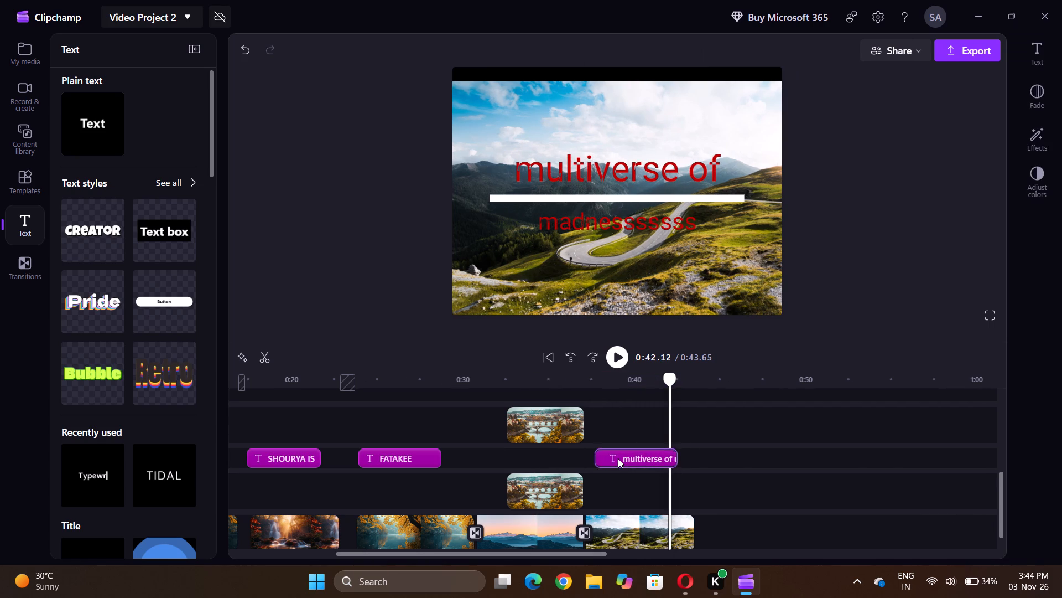
{"action": "left_click_drag", "start_coordinate": [618, 458], "coordinate": [620, 458]}
{"action": "left_click_drag", "start_coordinate": [620, 458], "coordinate": [619, 458]}
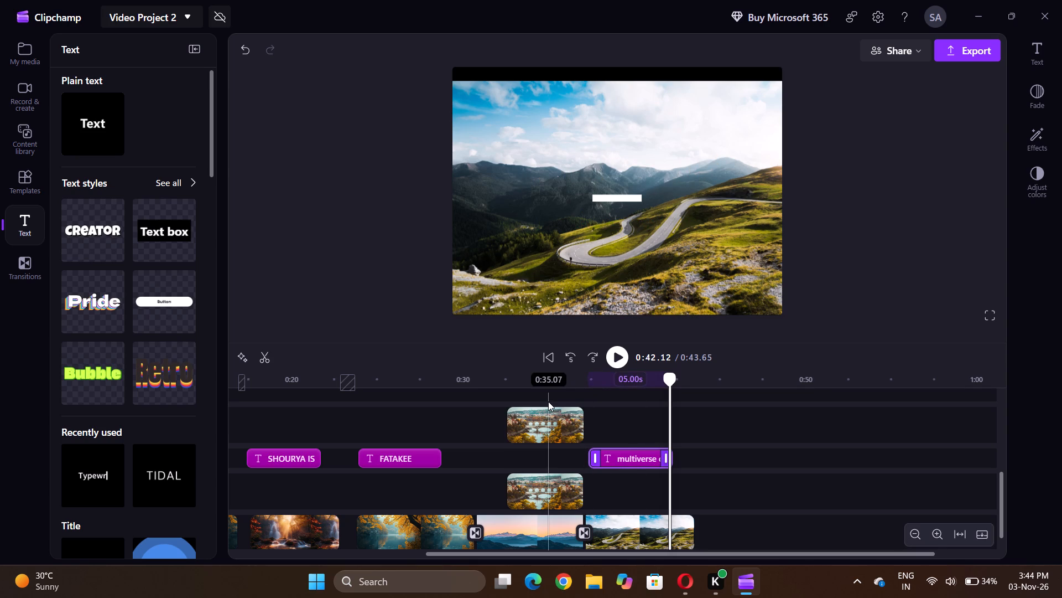
Play the video from about 0:35.07 to the end to check the title's new timing.
{"action": "left_click", "coordinate": [548, 401]}
{"action": "key", "text": "space"}
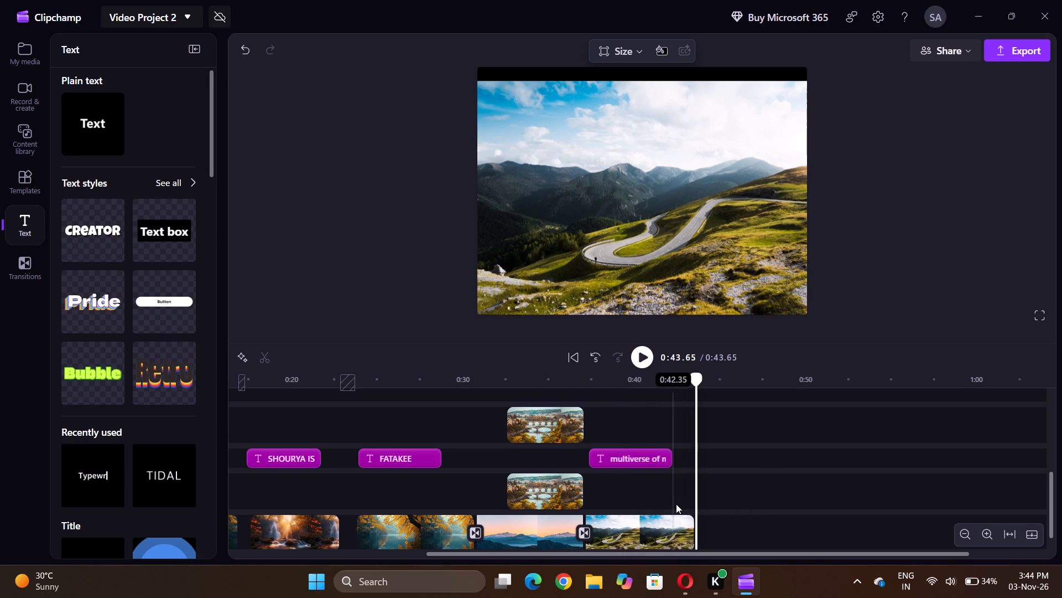
Look over the timeline's tracks, from the opening shapes and text to the closing title and mountain road clip.
{"action": "scroll", "coordinate": [676, 504], "scroll_direction": "right", "scroll_amount": 16}
{"action": "scroll", "coordinate": [676, 504], "scroll_direction": "left", "scroll_amount": 1}
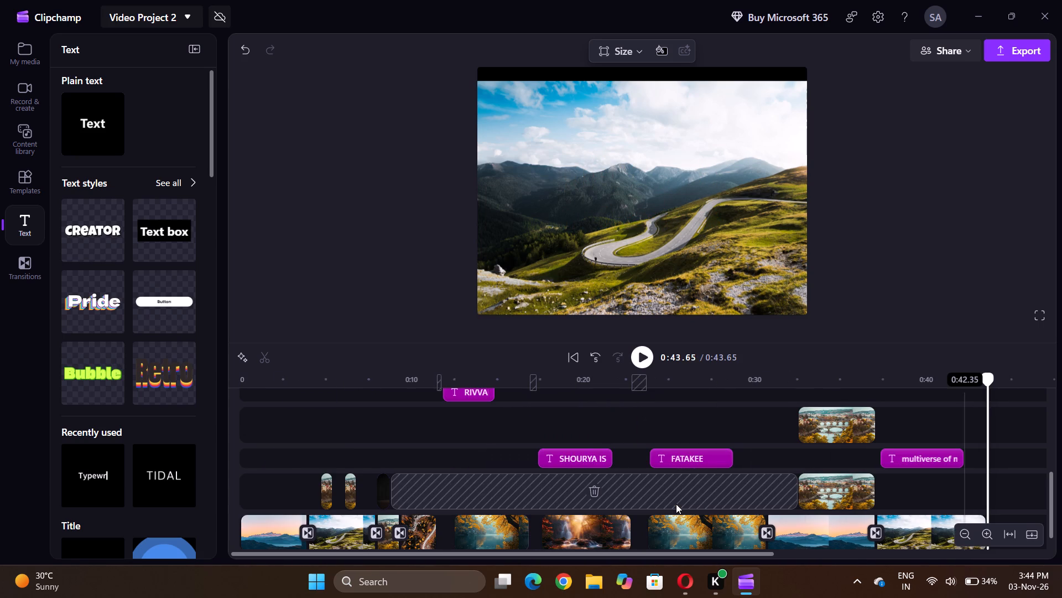
{"action": "scroll", "coordinate": [676, 504], "scroll_direction": "left", "scroll_amount": 5}
{"action": "scroll", "coordinate": [676, 504], "scroll_direction": "down", "scroll_amount": 3}
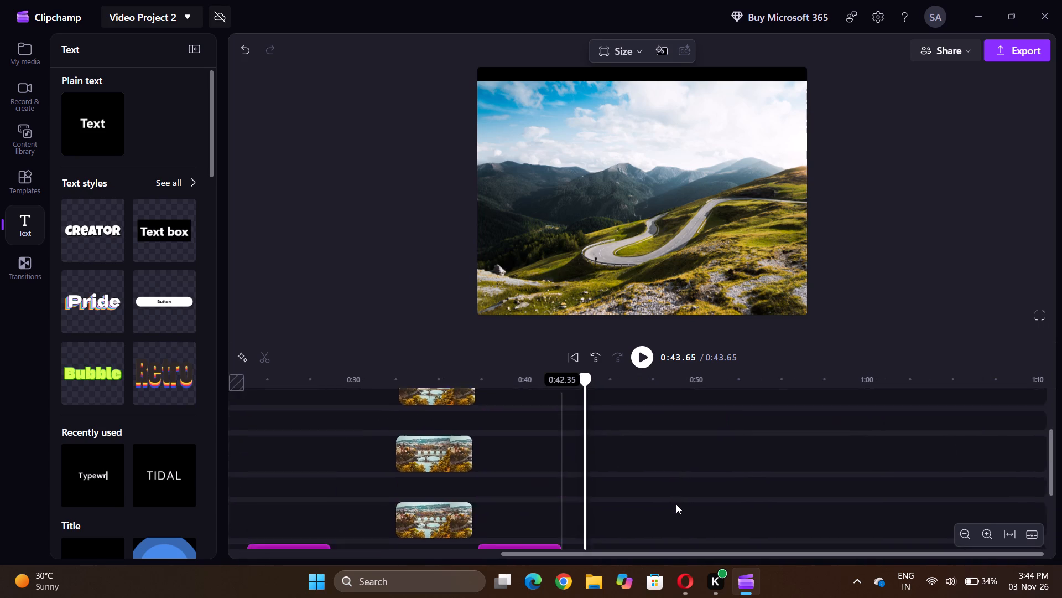
{"action": "scroll", "coordinate": [676, 504], "scroll_direction": "down", "scroll_amount": 1}
{"action": "scroll", "coordinate": [676, 504], "scroll_direction": "right", "scroll_amount": 1}
{"action": "scroll", "coordinate": [676, 504], "scroll_direction": "up", "scroll_amount": 4}
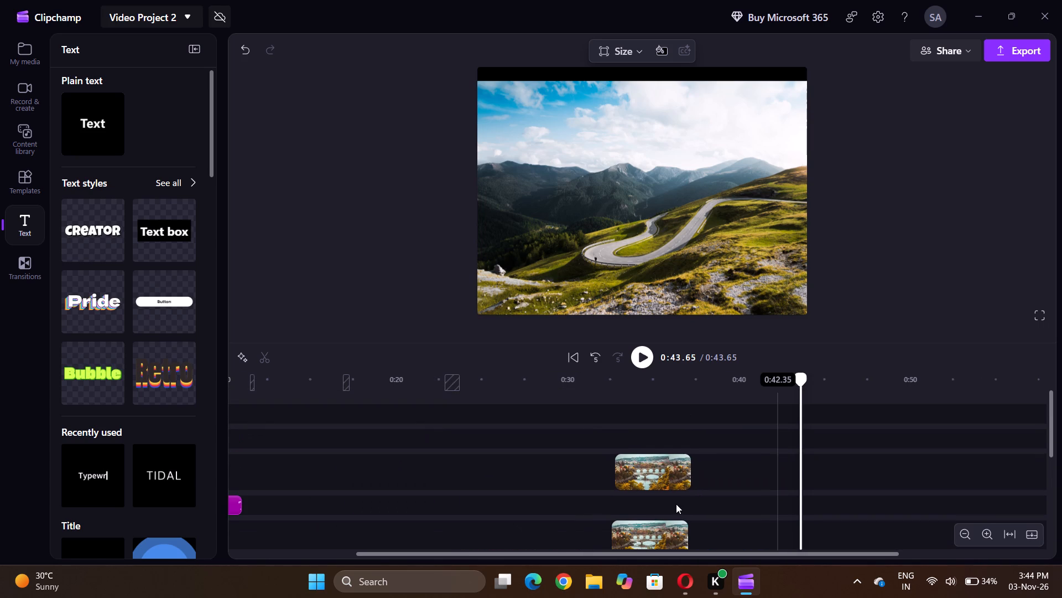
{"action": "scroll", "coordinate": [676, 504], "scroll_direction": "left", "scroll_amount": 3}
{"action": "scroll", "coordinate": [676, 504], "scroll_direction": "right", "scroll_amount": 4}
{"action": "scroll", "coordinate": [676, 504], "scroll_direction": "left", "scroll_amount": 3}
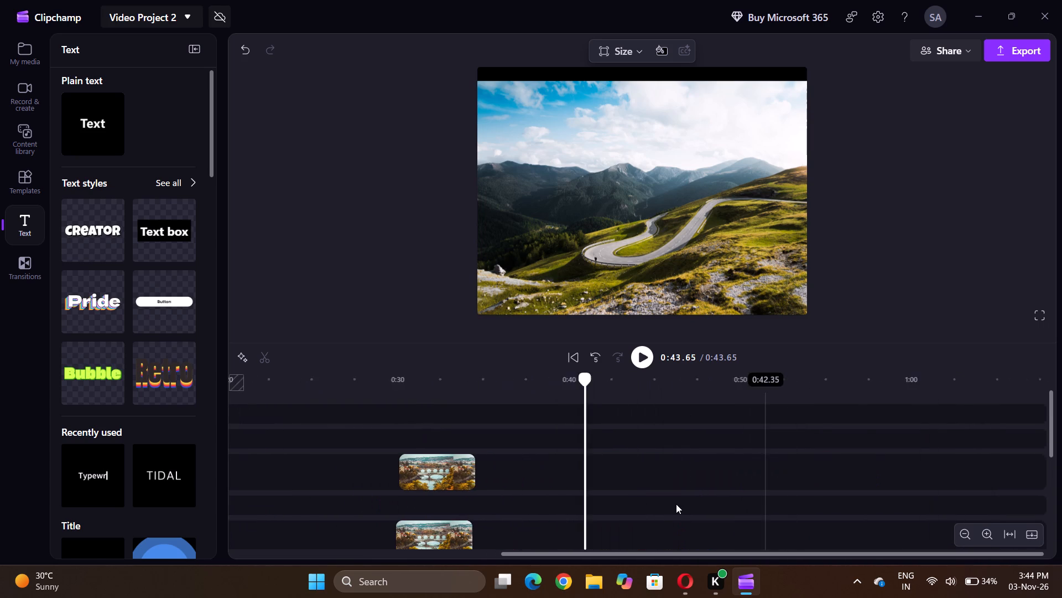
{"action": "scroll", "coordinate": [676, 504], "scroll_direction": "right", "scroll_amount": 7}
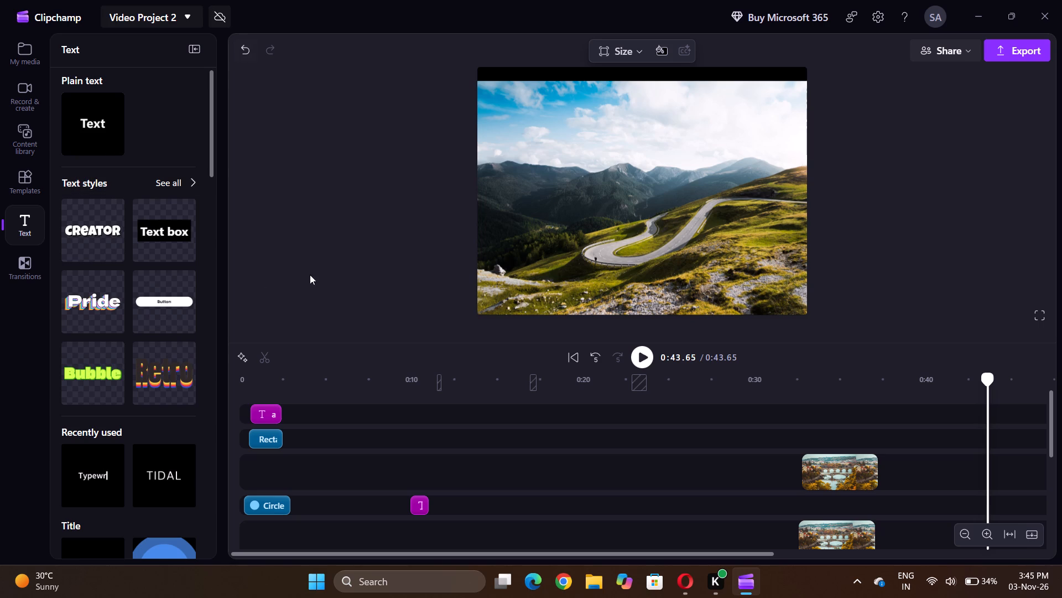
{"action": "scroll", "coordinate": [527, 422], "scroll_direction": "right", "scroll_amount": 2}
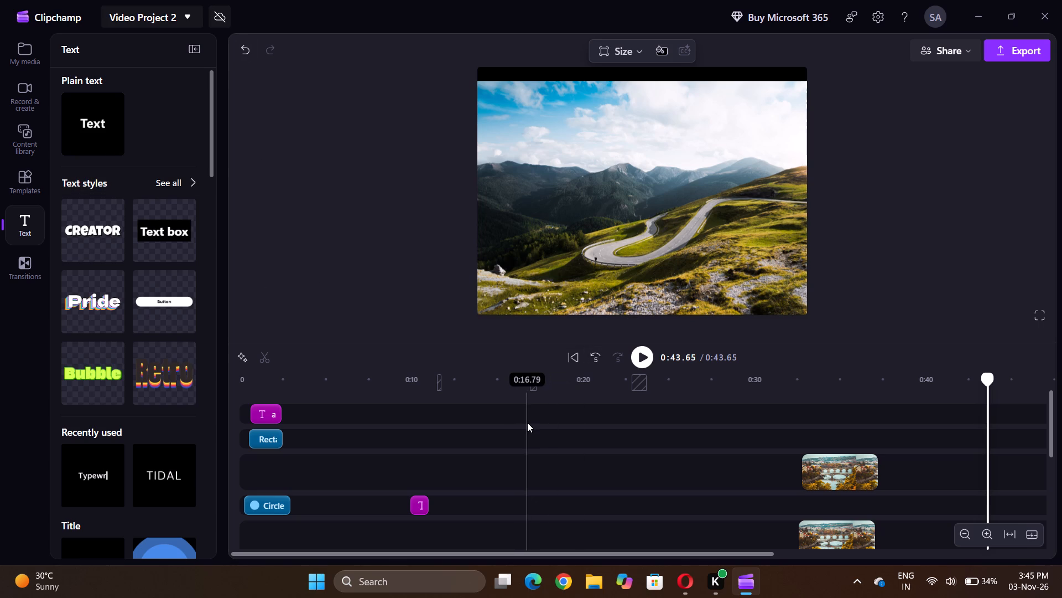
Check the video frames at 0:17.34 and 0:11.11, and look along the upper tracks of the timeline.
{"action": "left_click", "coordinate": [535, 447]}
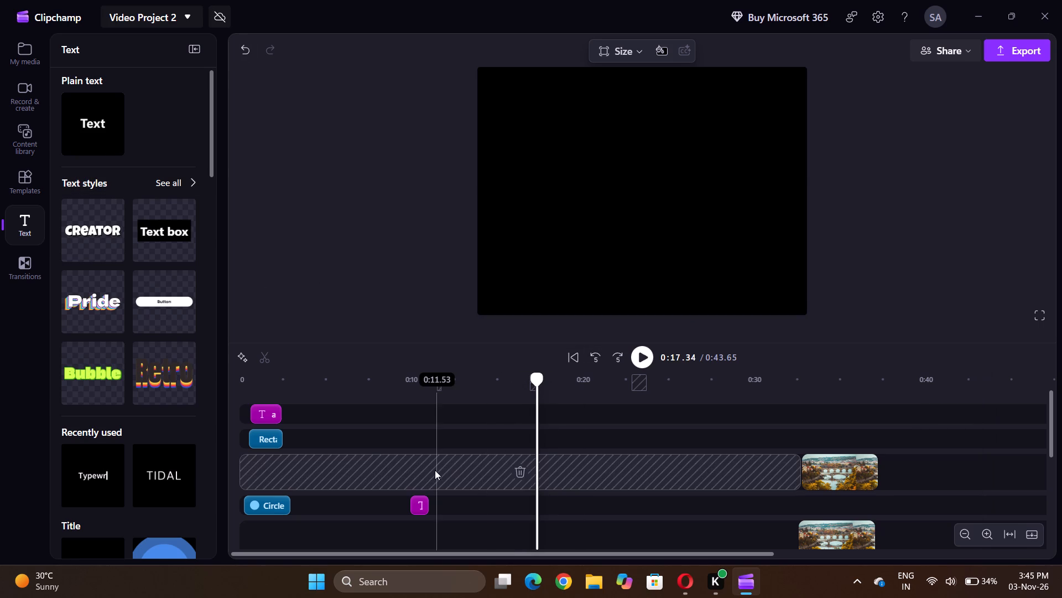
{"action": "left_click", "coordinate": [428, 446]}
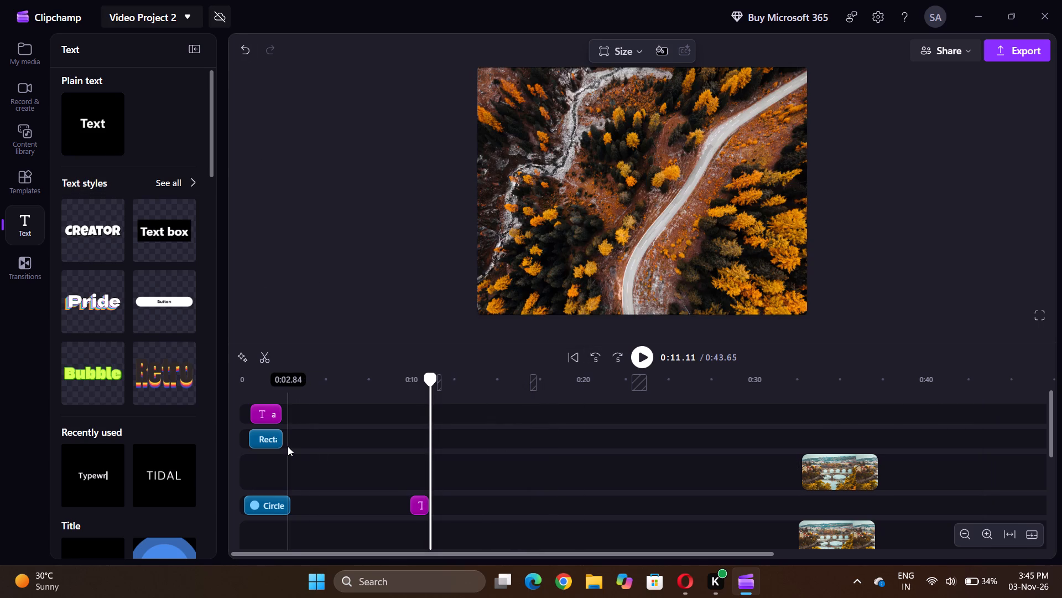
{"action": "scroll", "coordinate": [288, 446], "scroll_direction": "right", "scroll_amount": 3}
{"action": "scroll", "coordinate": [533, 405], "scroll_direction": "left", "scroll_amount": 1}
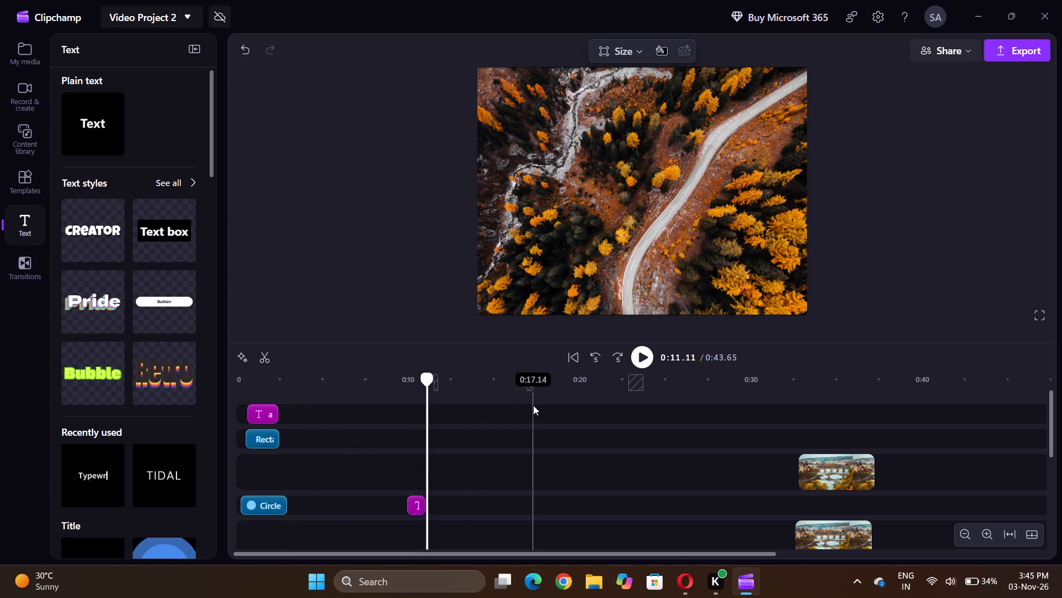
{"action": "scroll", "coordinate": [533, 405], "scroll_direction": "left", "scroll_amount": 3}
{"action": "scroll", "coordinate": [533, 405], "scroll_direction": "right", "scroll_amount": 1}
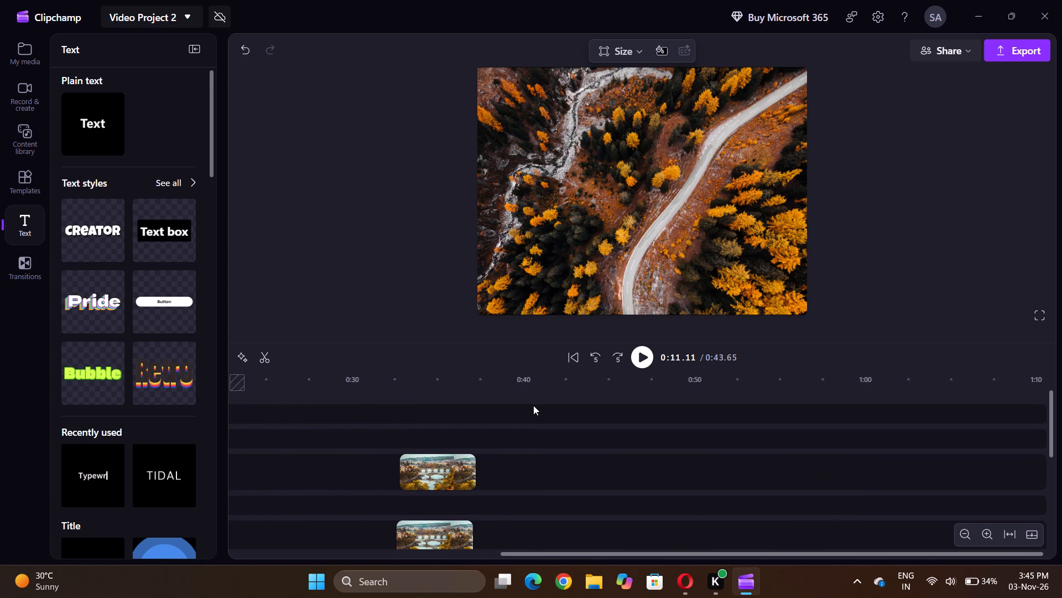
{"action": "scroll", "coordinate": [533, 405], "scroll_direction": "right", "scroll_amount": 4}
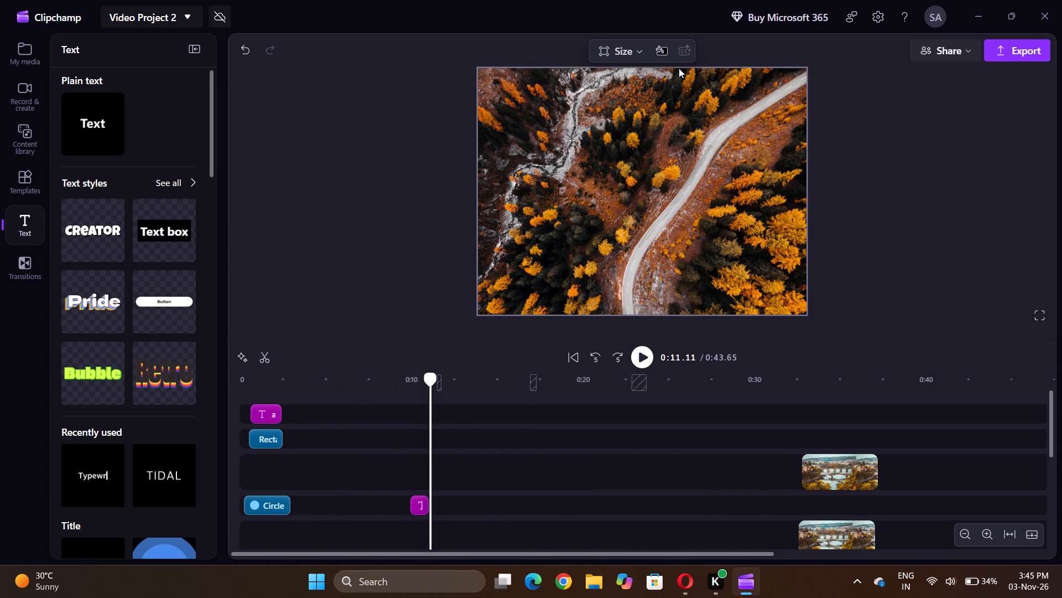
Open the video's background color options.
{"action": "left_click", "coordinate": [664, 55]}
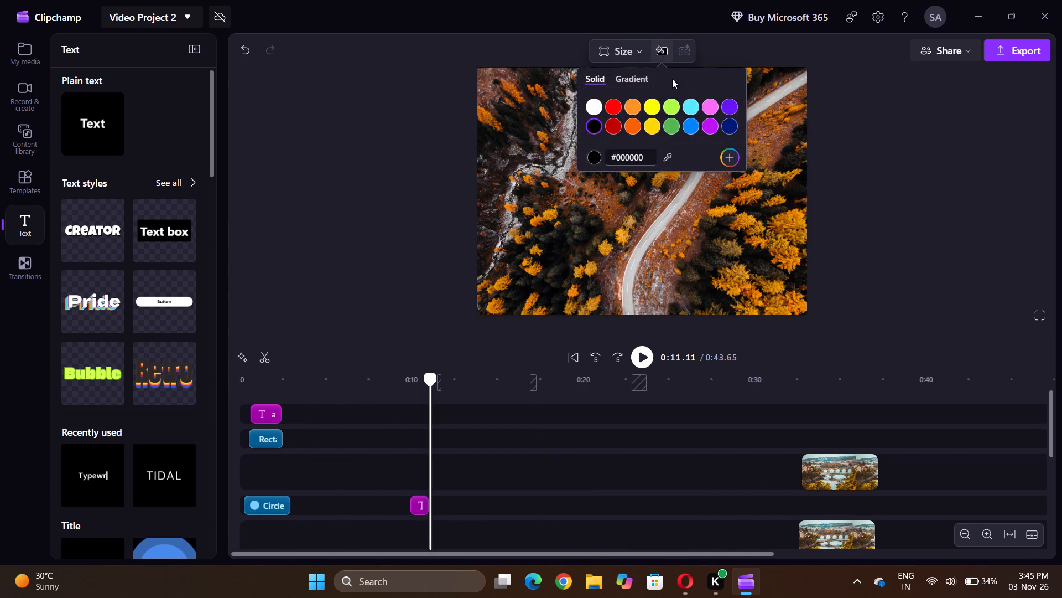